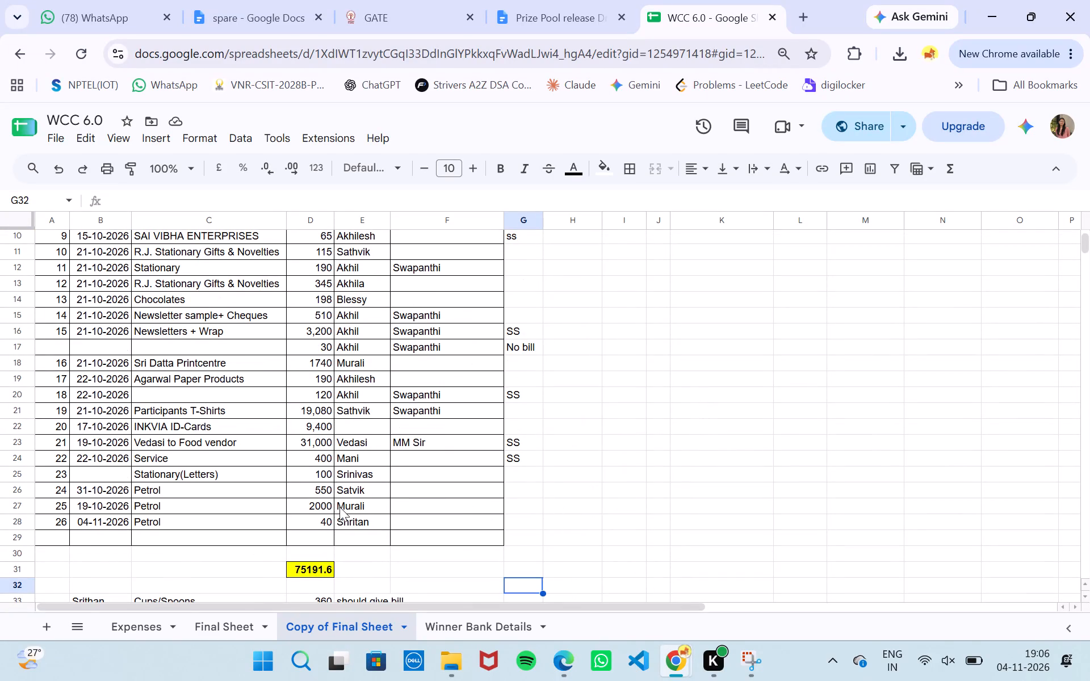
Write the calculation note 3740-320=3420 in cell L41, below the remark about Murali's remaining money.
click(316, 505)
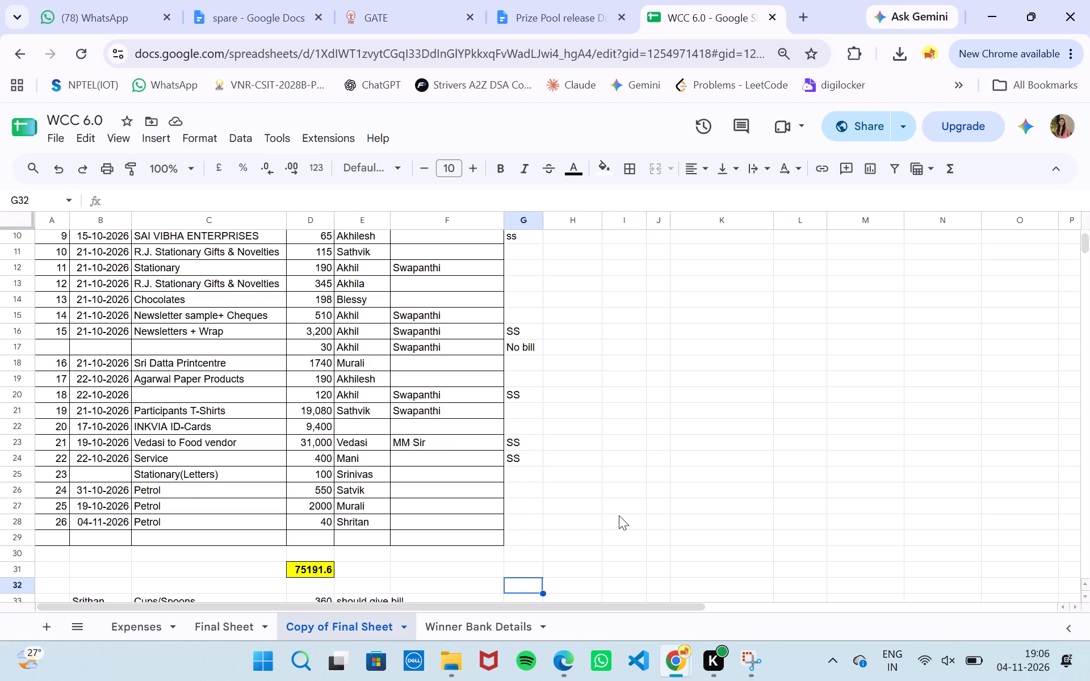
scroll(619, 515, down, 4)
scroll(764, 515, down, 1)
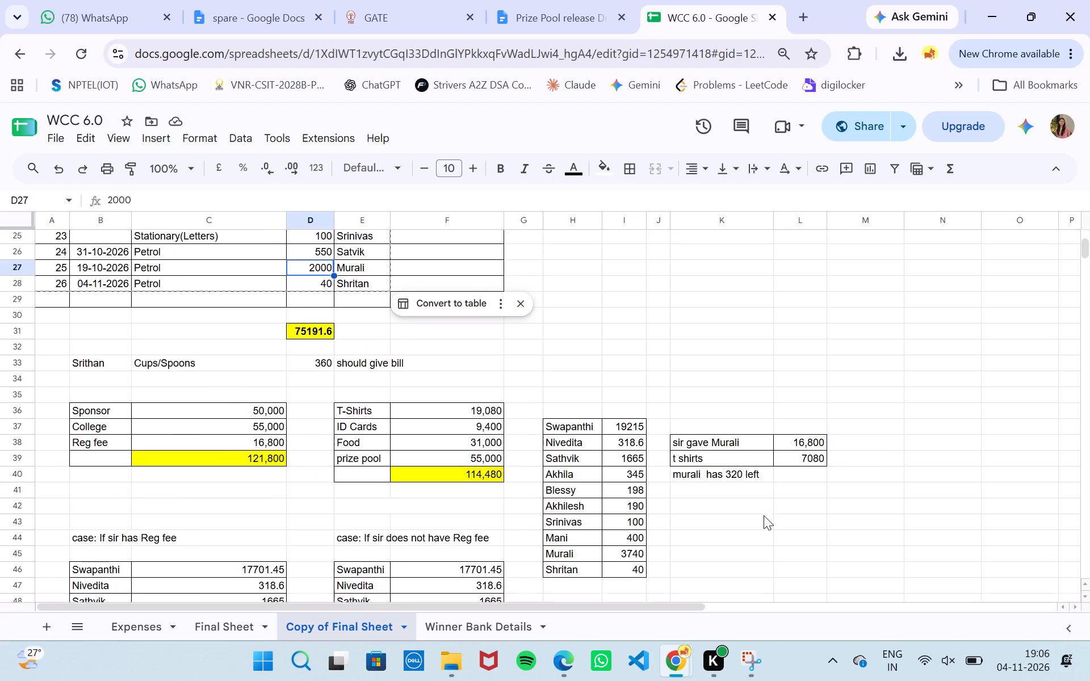
scroll(764, 515, down, 2)
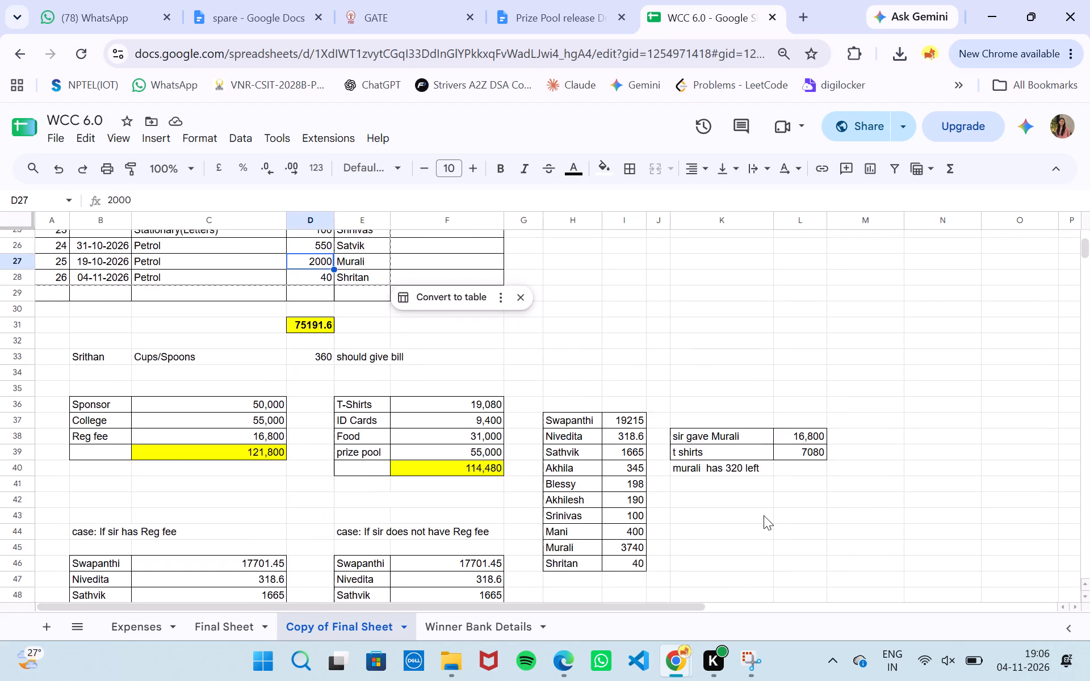
double_click(785, 437)
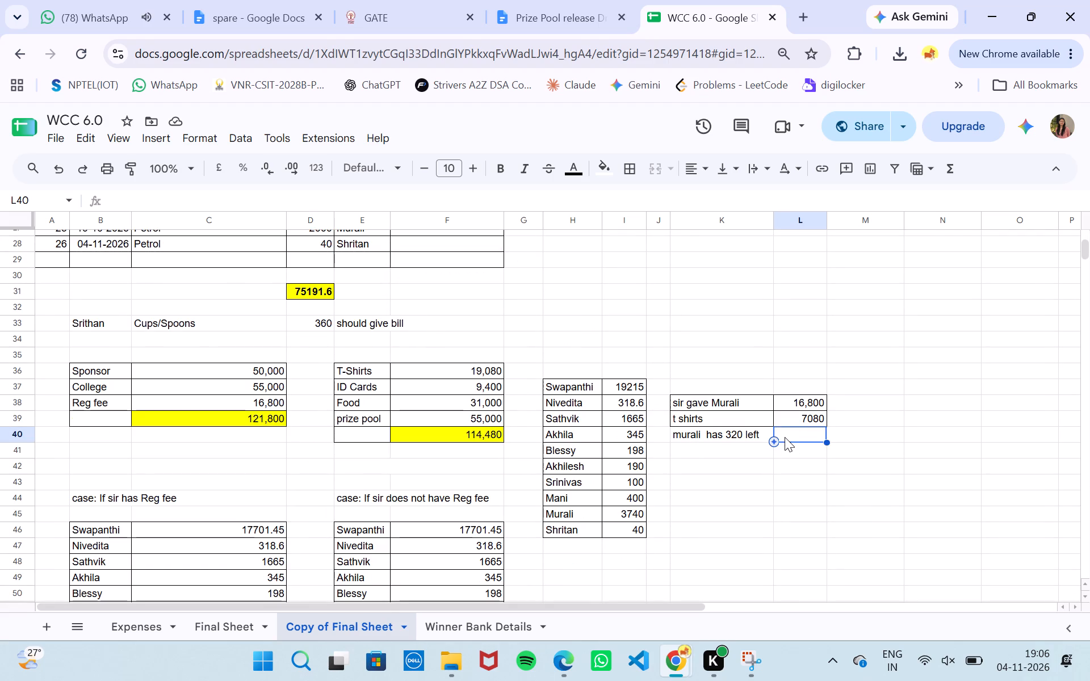
scroll(785, 437, down, 1)
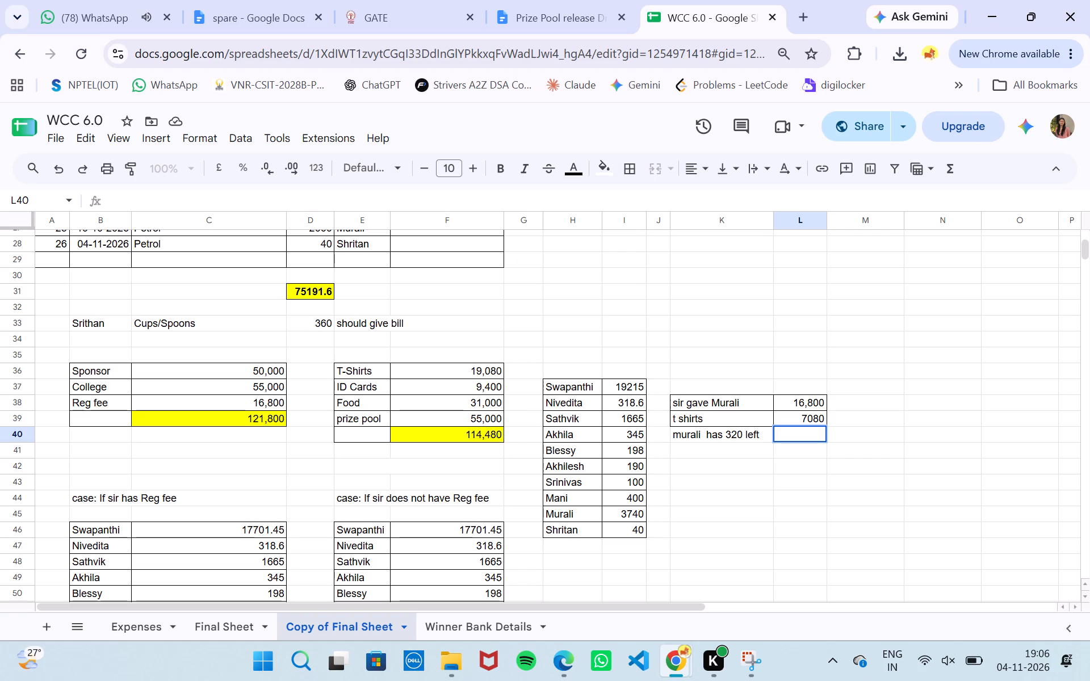
scroll(785, 437, down, 1)
scroll(803, 505, down, 2)
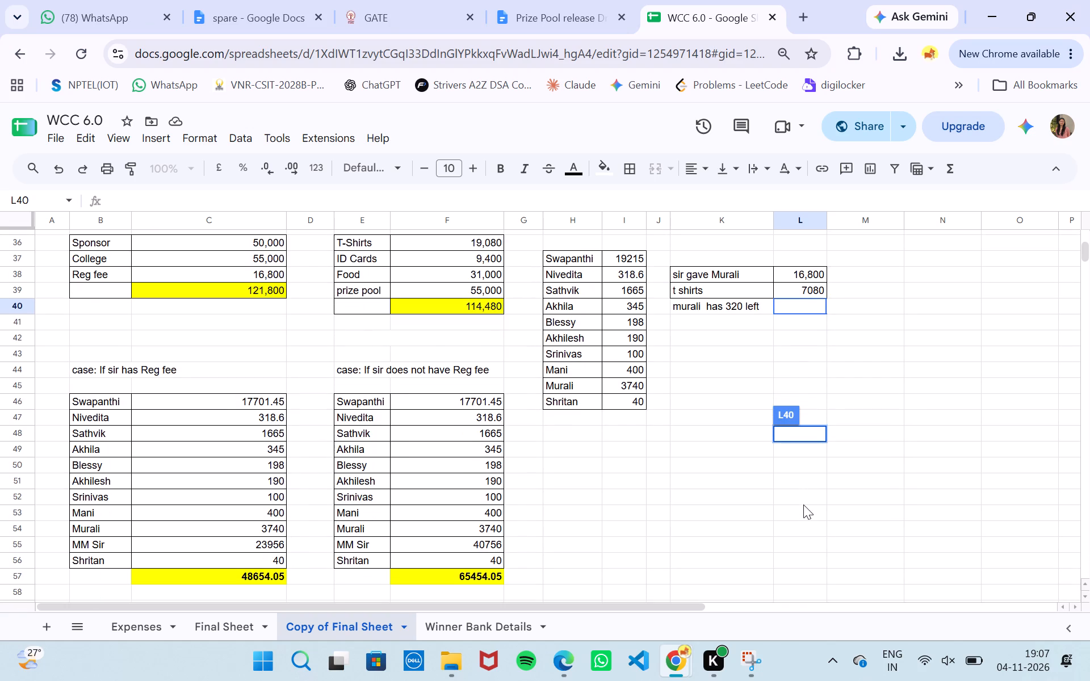
double_click(782, 322)
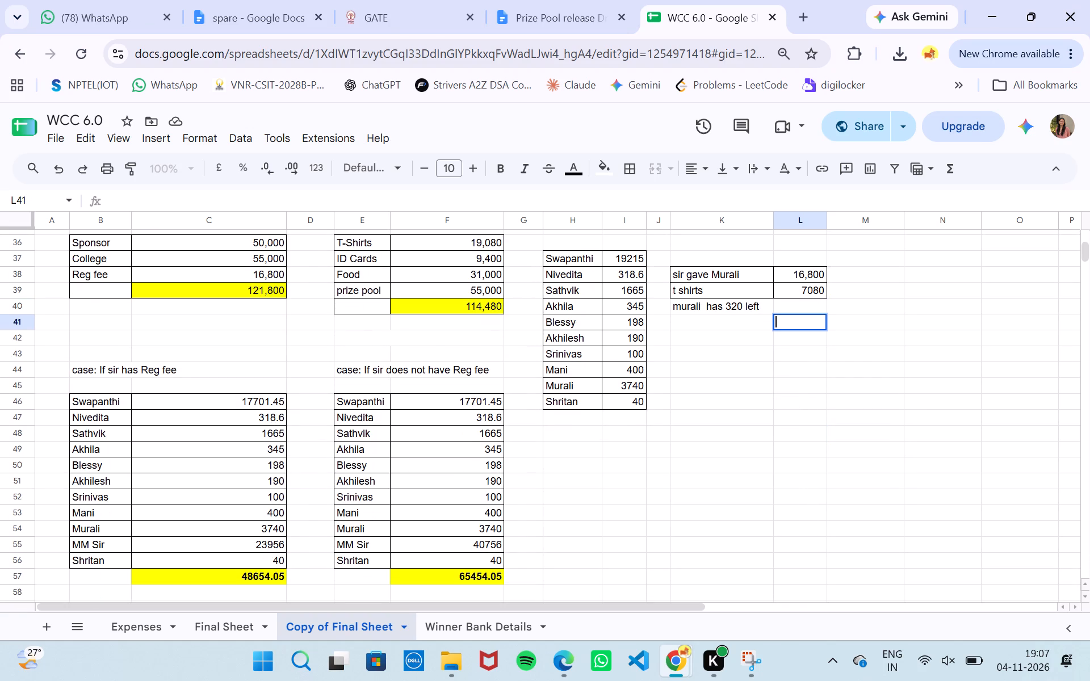
text(37)
text(40-)
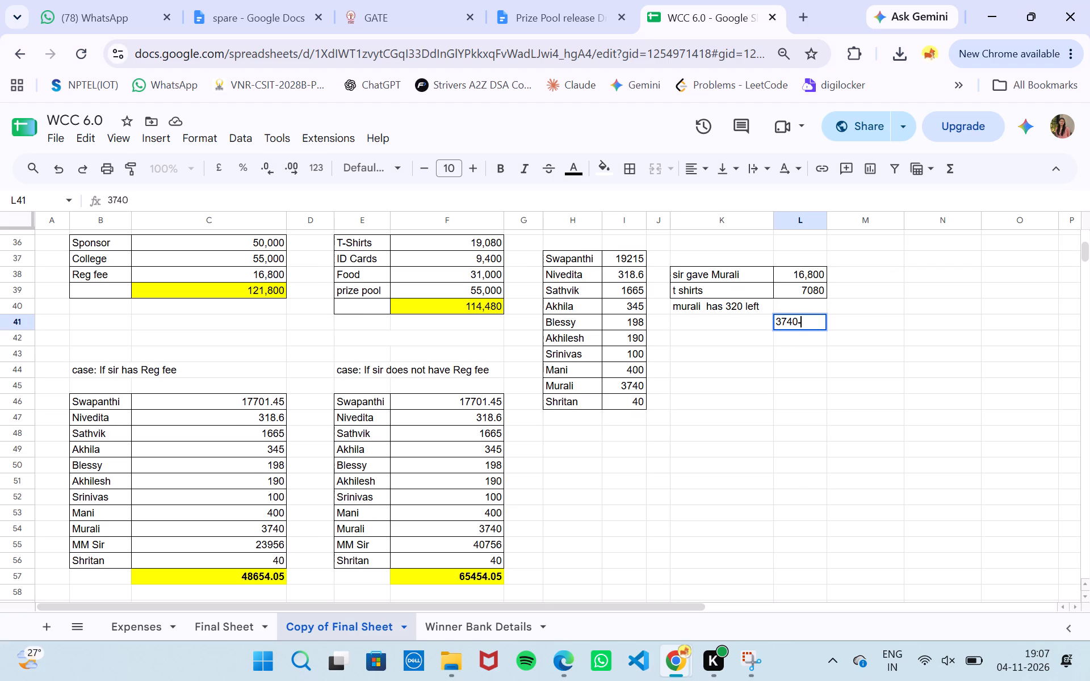
text(320)
key(equal)
text(3420)
key(Return)
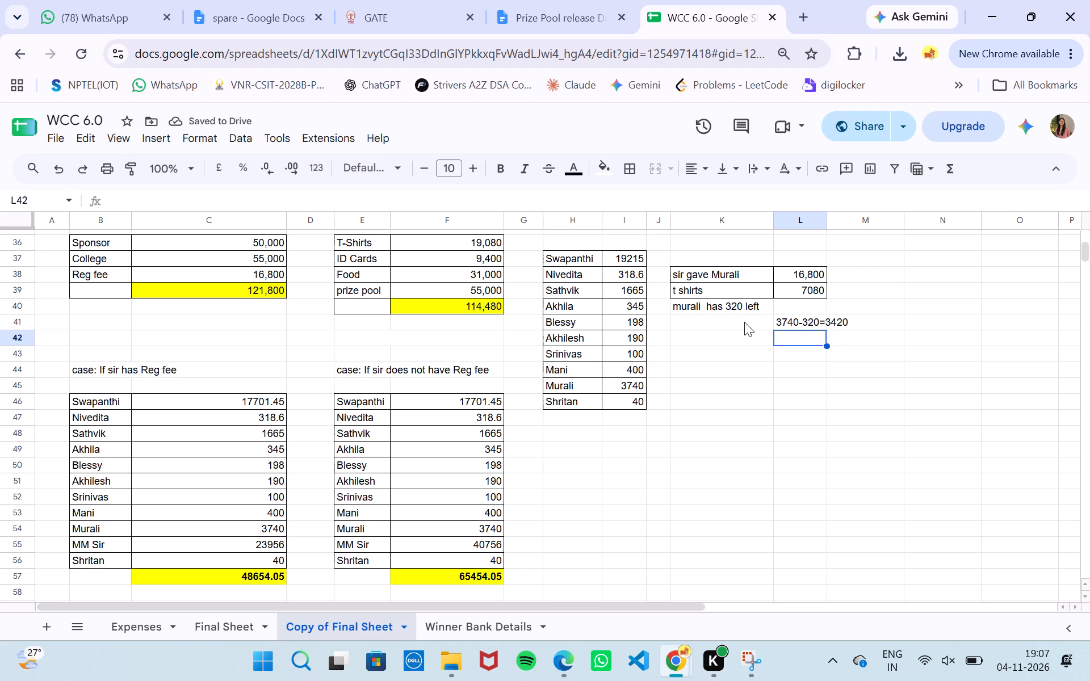
Write the calculation note 1740+2000=3740 in cell L40, beside the "murali has 320 left" remark.
double_click(802, 306)
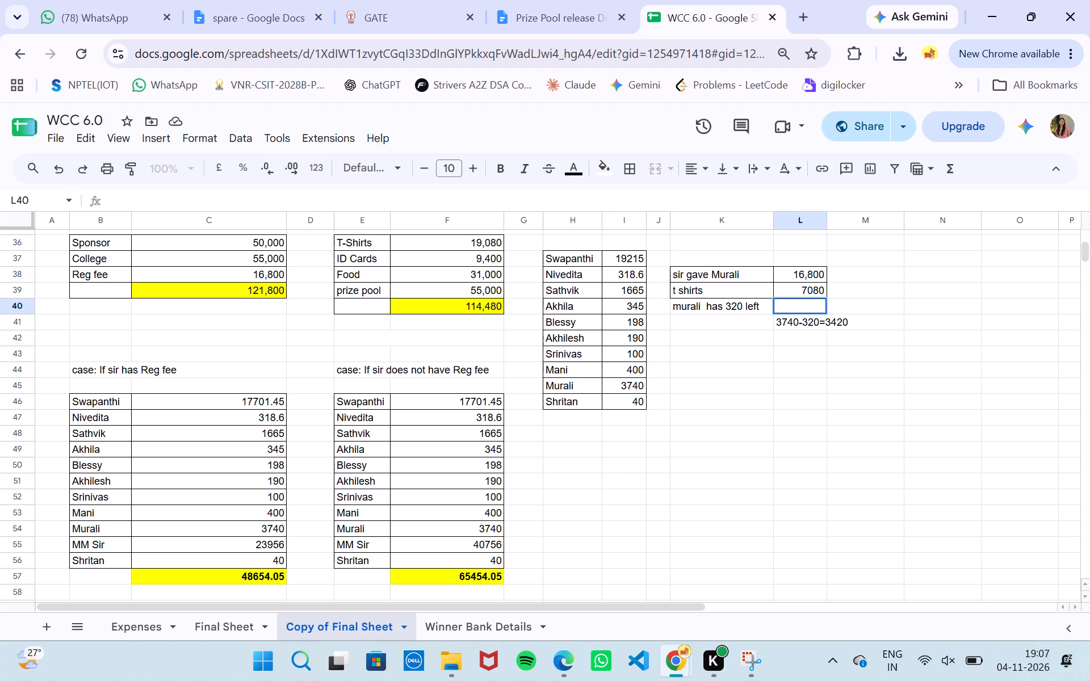
text(1740+)
text(2000)
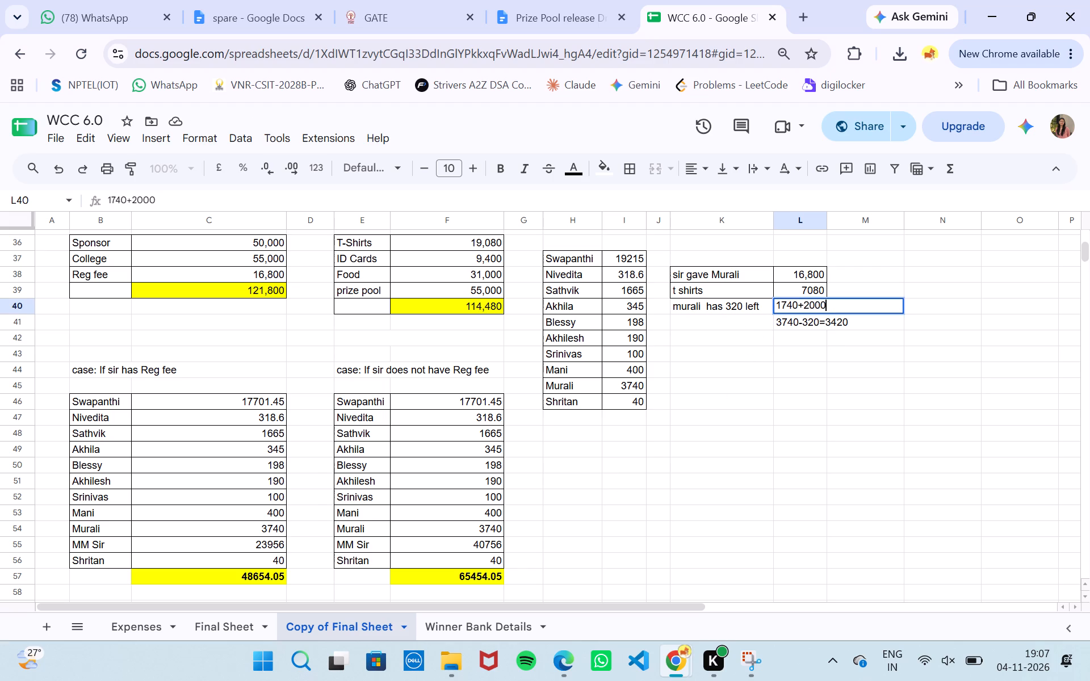
key(equal)
text(37)
text(40)
key(Return)
click(840, 372)
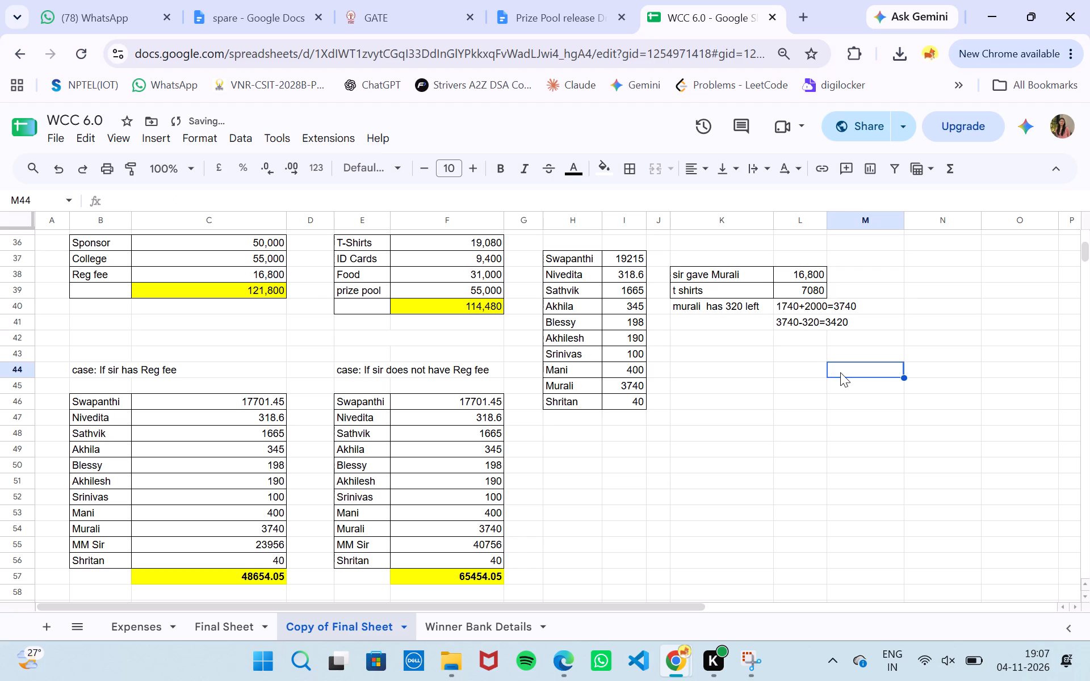
Set Murali's amount to 3420 in the table for the case where sir has the Reg fee.
scroll(840, 372, down, 1)
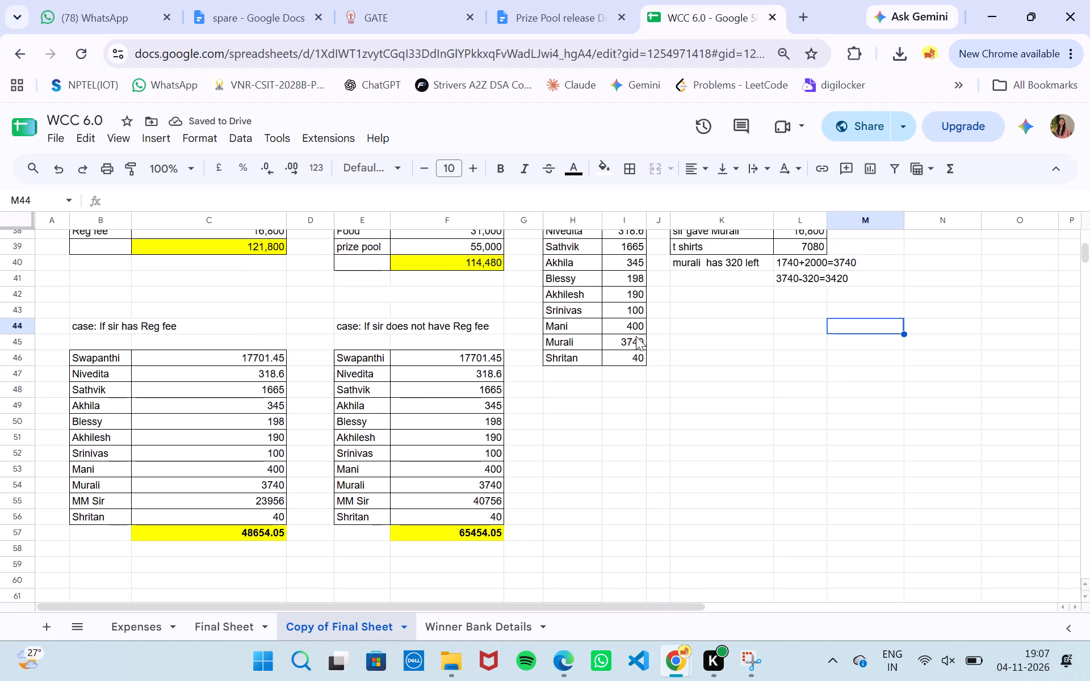
double_click(265, 485)
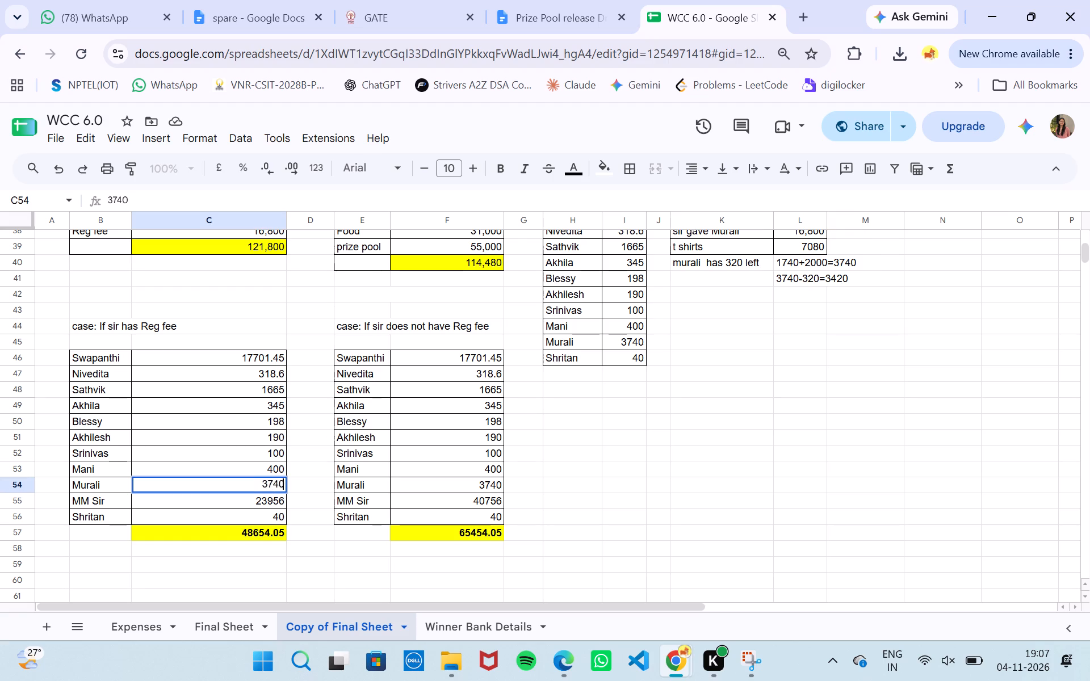
key(BackSpace)
key(BackSpace)
key(BackSpace)
text(420)
Copy the 3420 over Murali's amount in the table for the case where sir does not have the Reg fee.
key(ctrl+a)
key(ctrl+c)
double_click(487, 489)
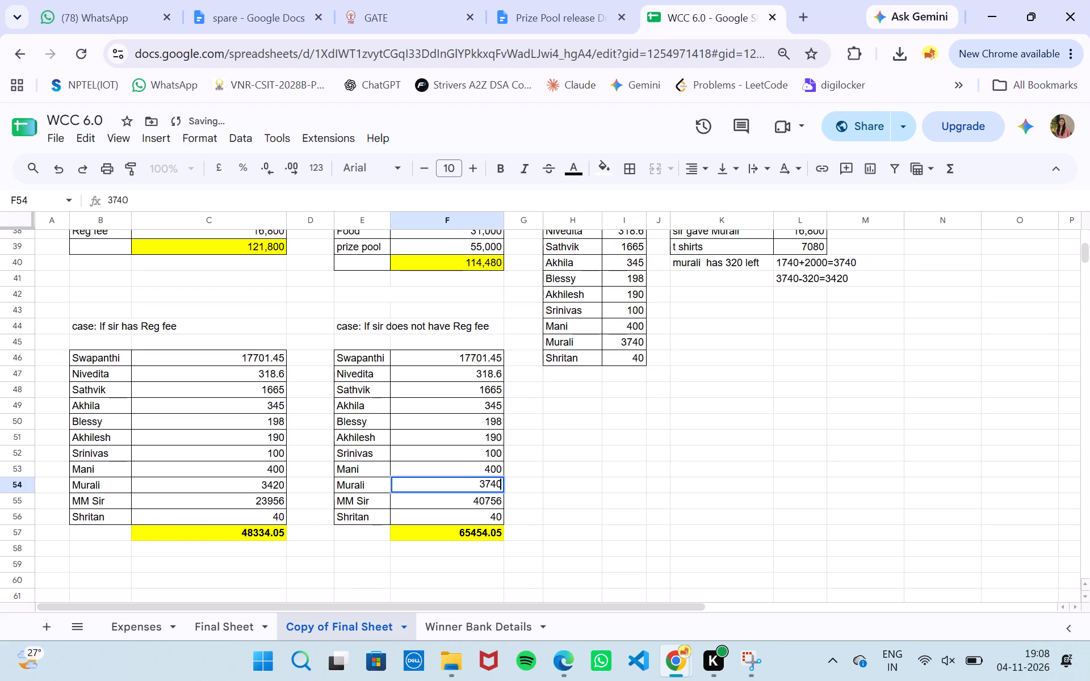
key(ctrl+a)
key(ctrl+BackSpace)
key(ctrl+v)
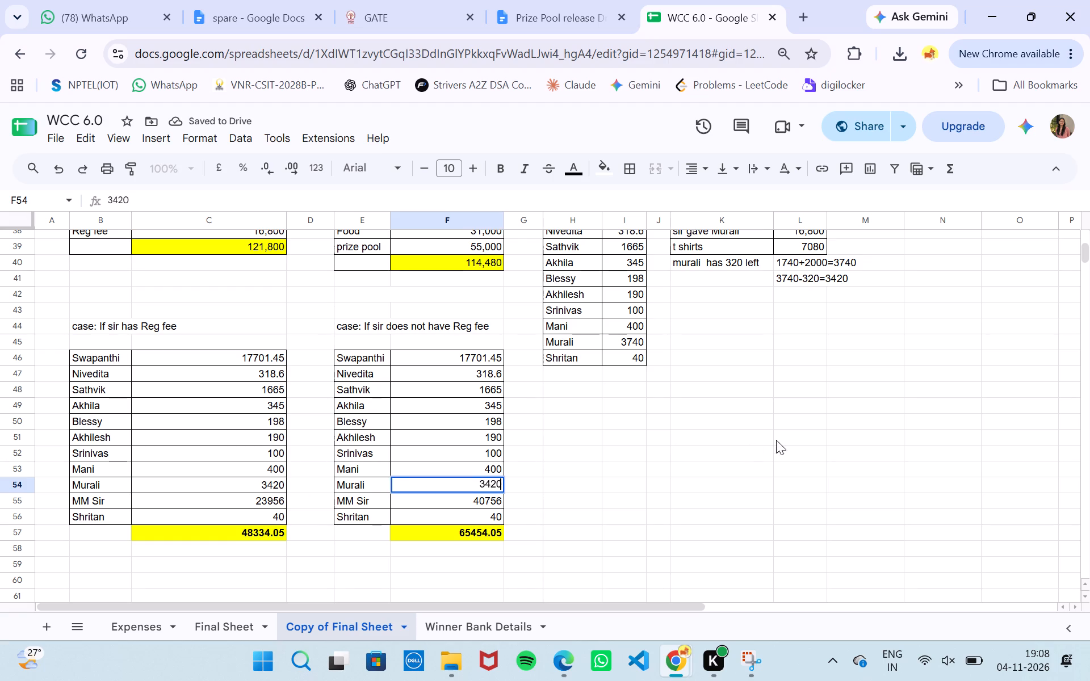
click(782, 439)
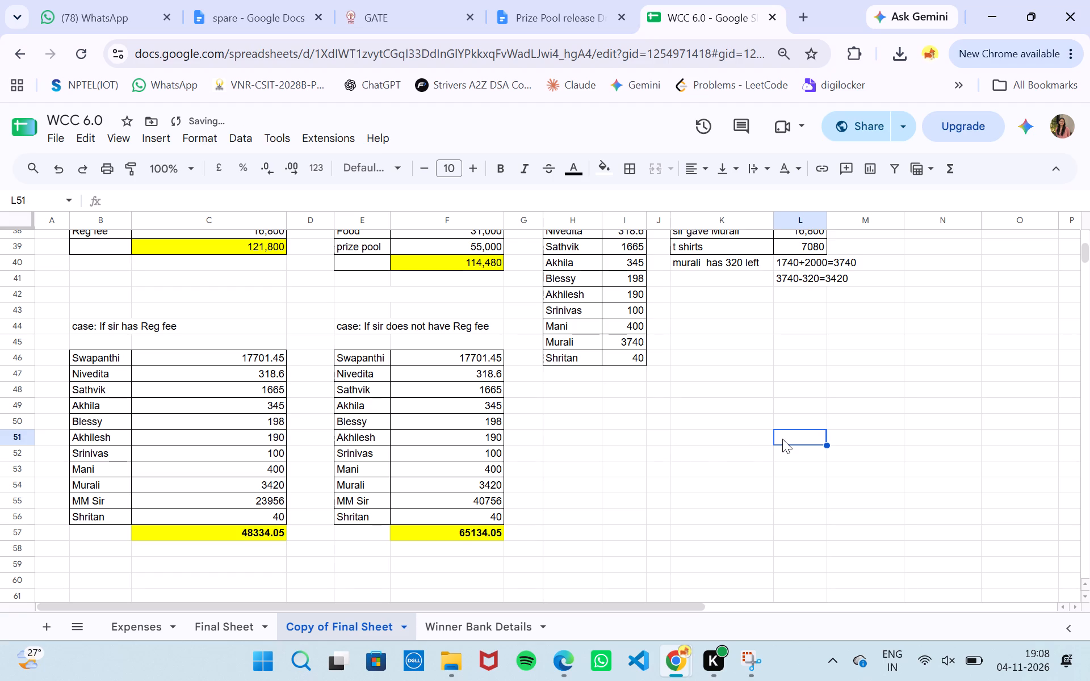
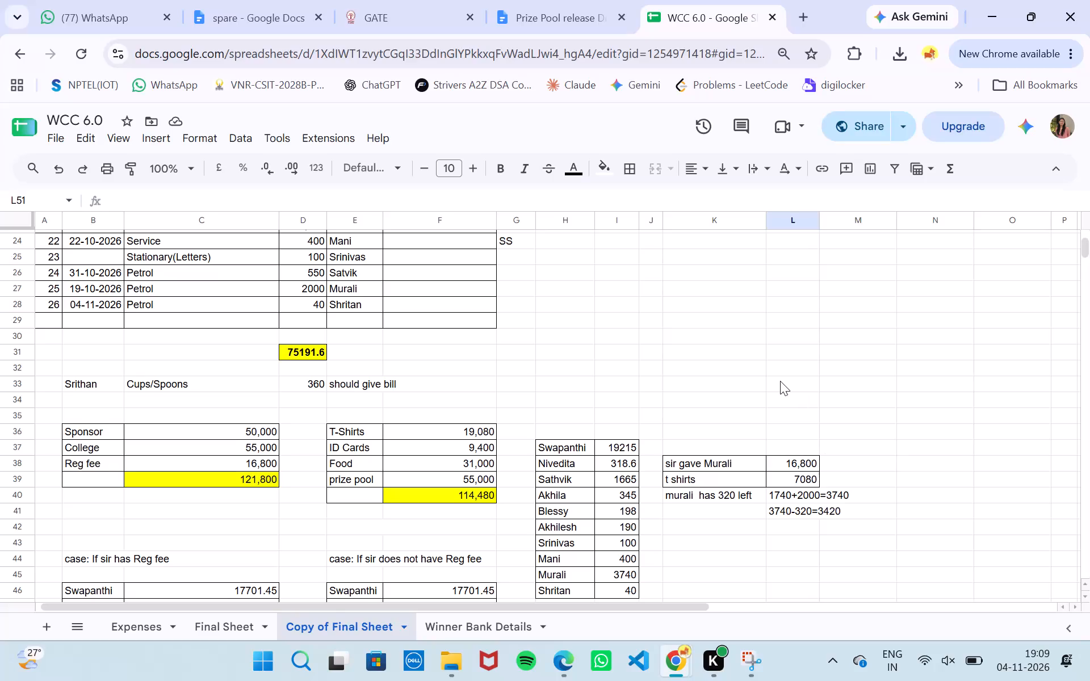
Look over the record of the money sir gave Murali in the Final Sheet.
scroll(780, 381, right, 4)
scroll(780, 381, up, 2)
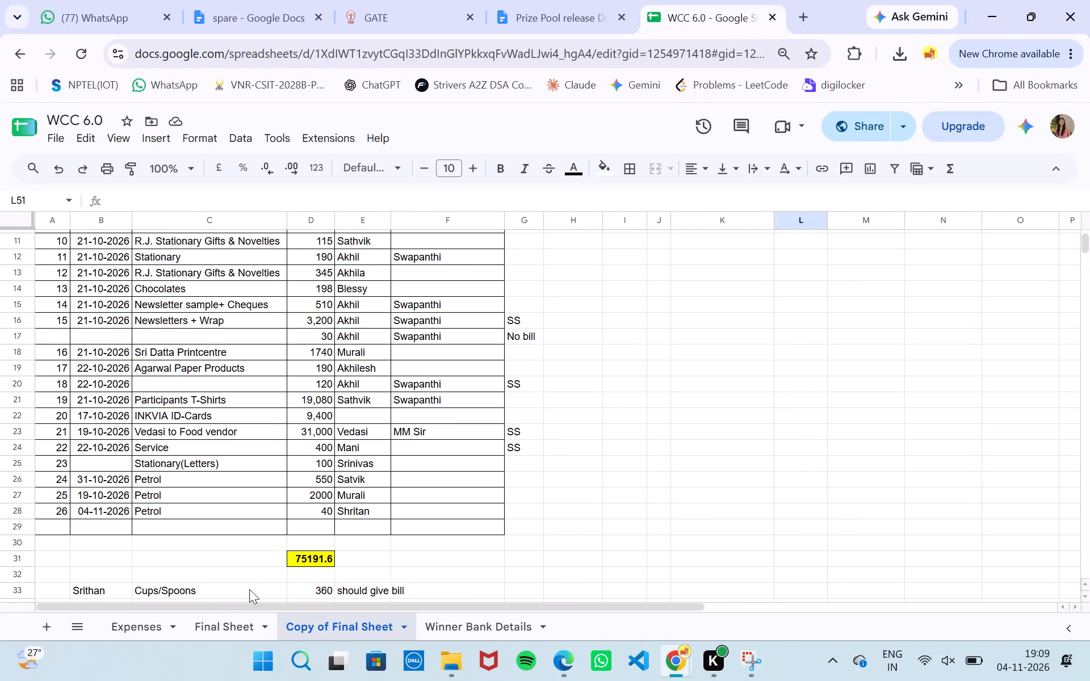
click(218, 632)
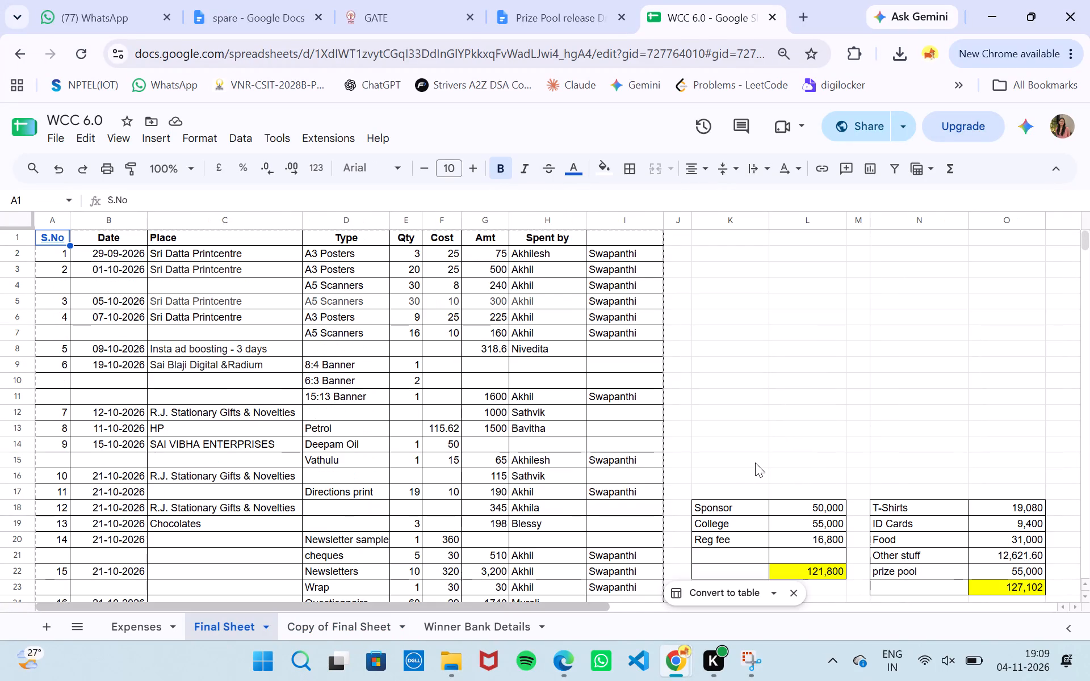
scroll(755, 463, down, 4)
scroll(755, 463, left, 3)
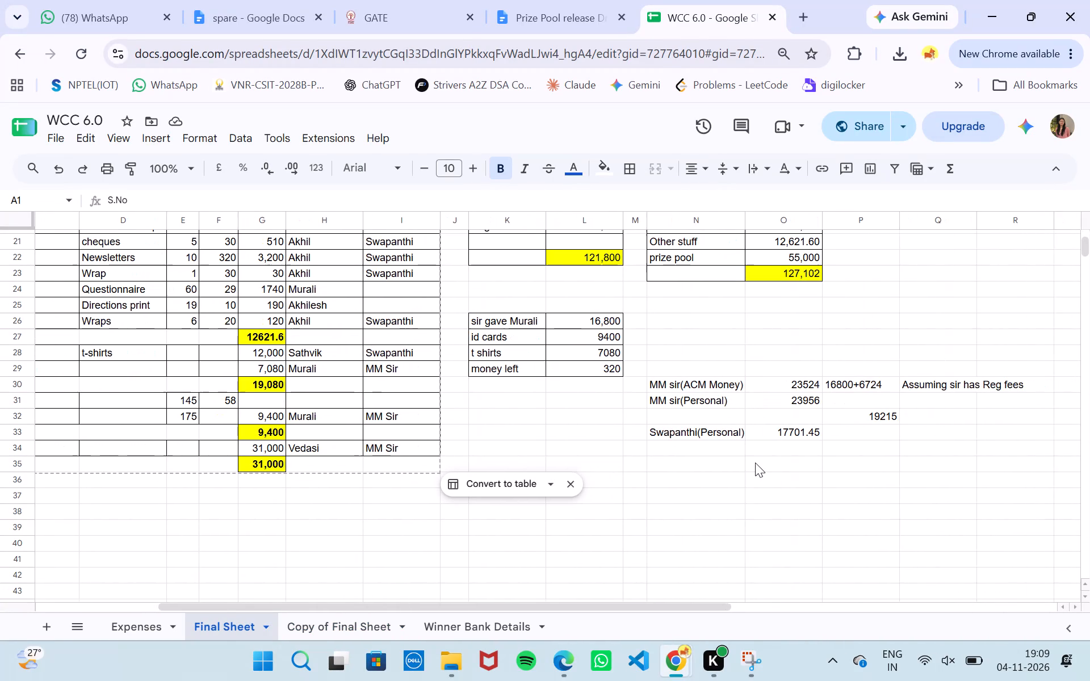
scroll(755, 463, left, 1)
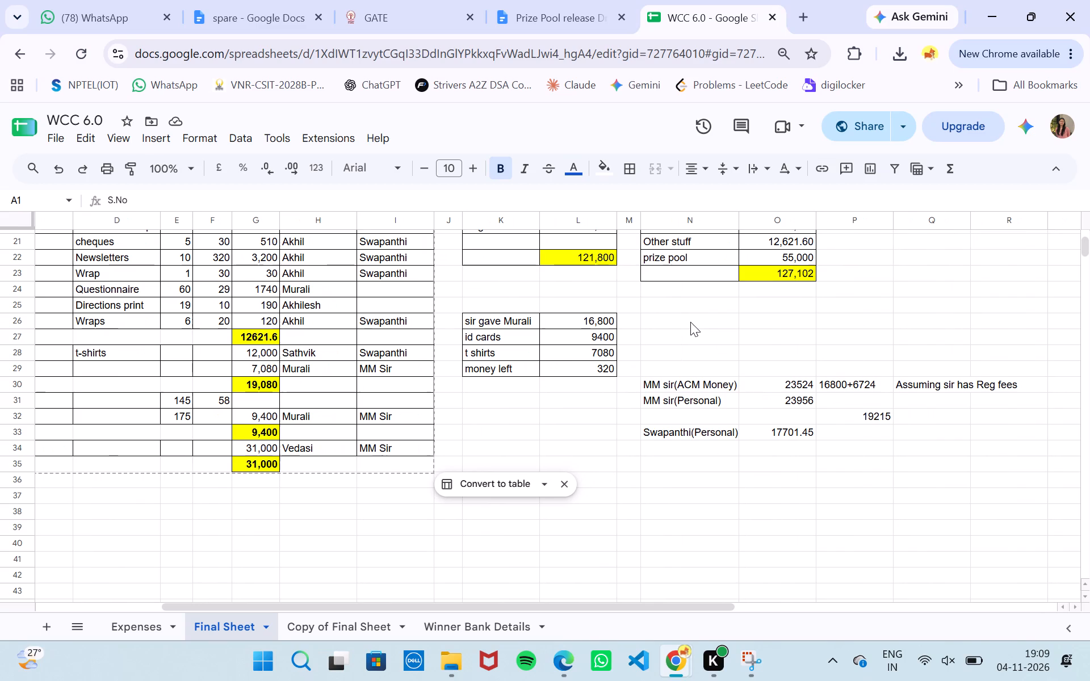
Replace the "sir gave Murali" and "t shirts" rows in Copy of Final Sheet with Final Sheet's table K26:L29, placed from K36.
click(349, 625)
scroll(698, 461, down, 1)
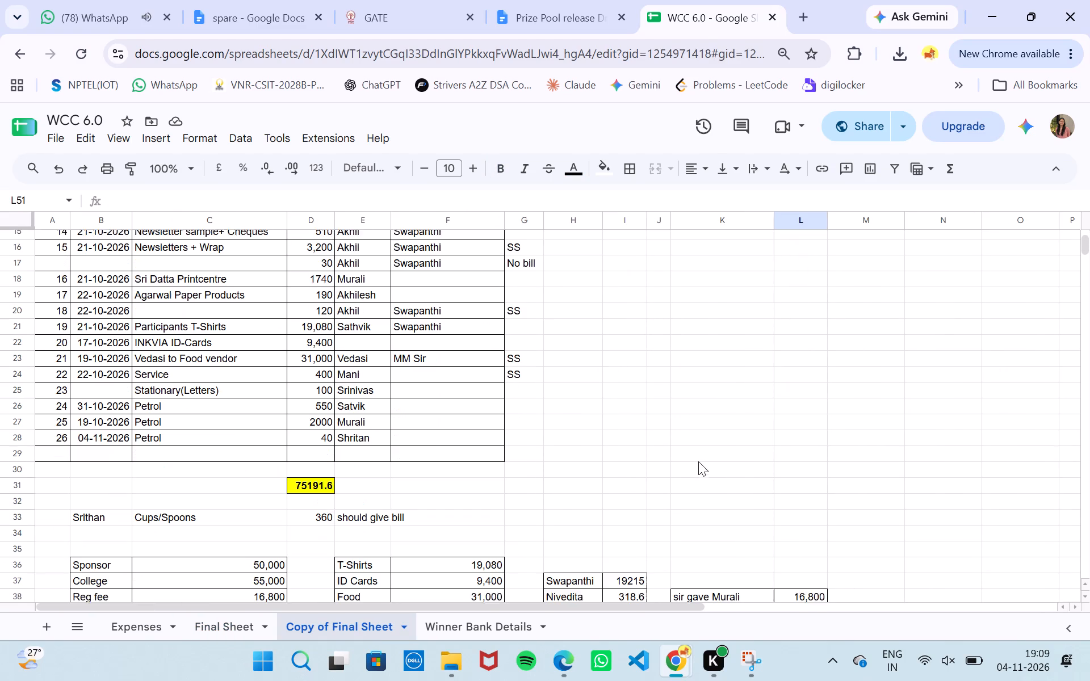
scroll(698, 461, down, 1)
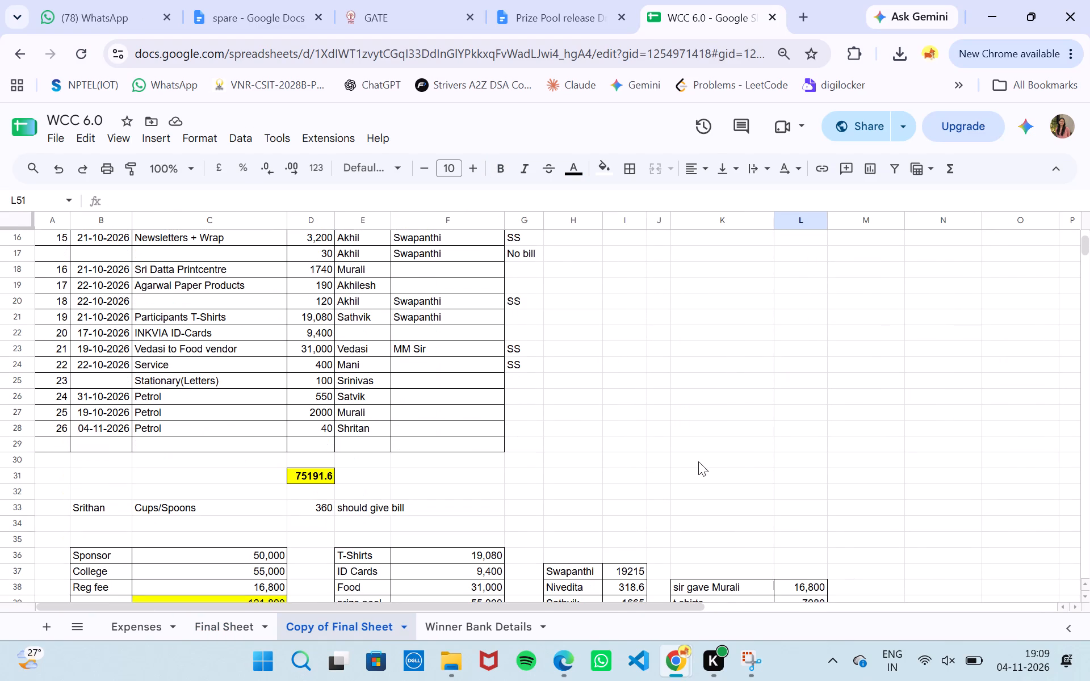
scroll(698, 461, down, 3)
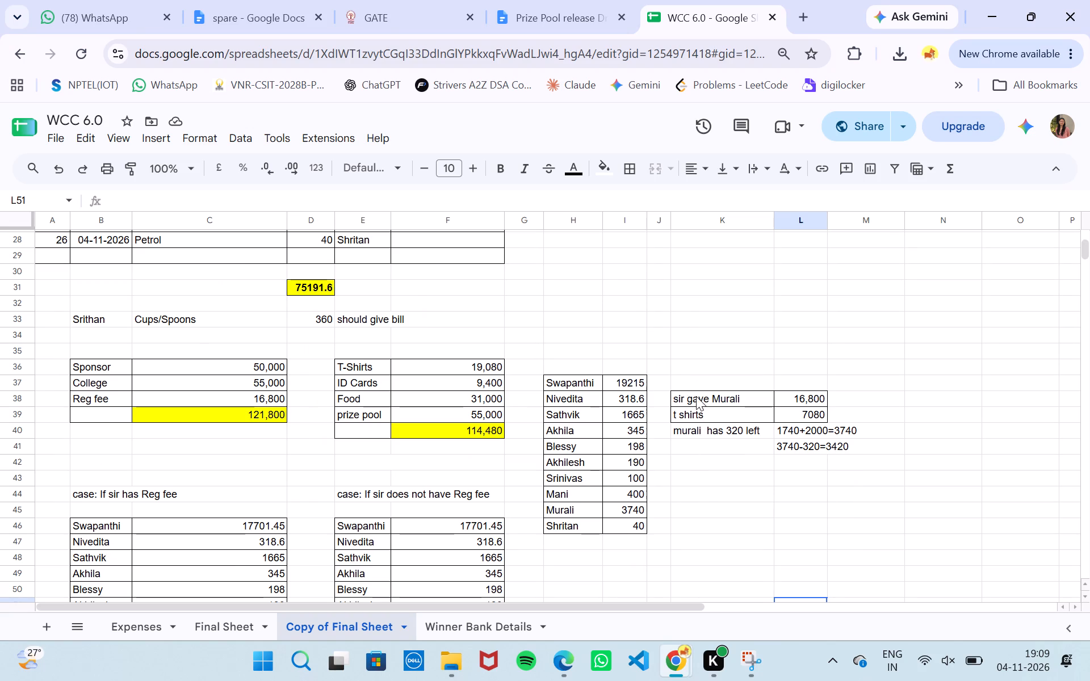
drag(696, 396, 793, 419)
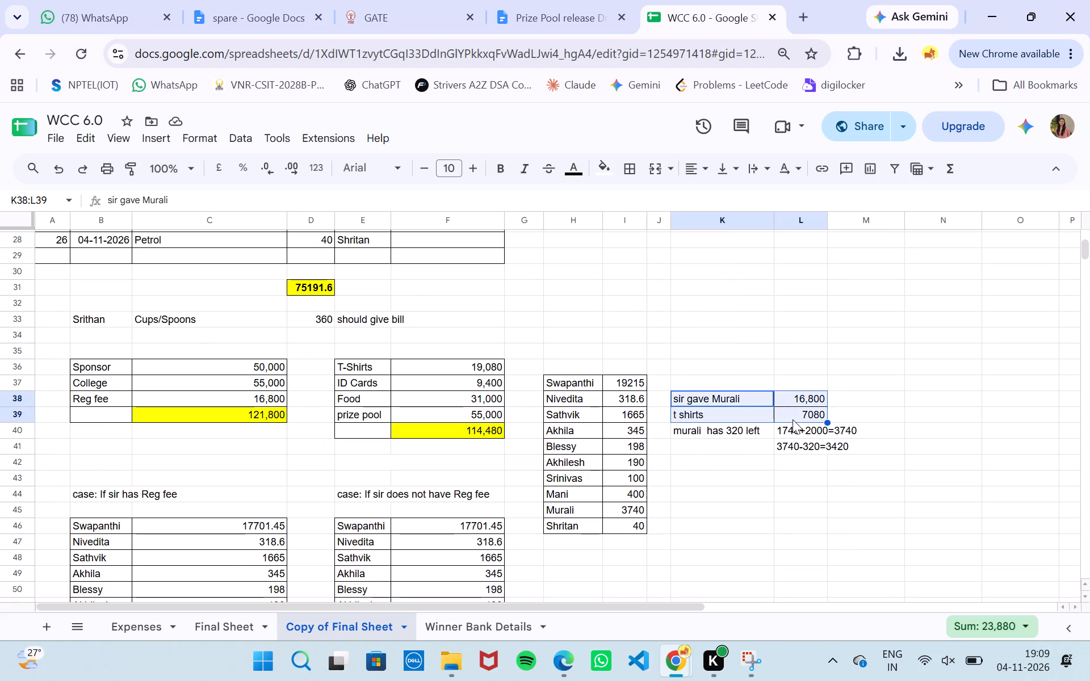
key(Delete)
click(241, 628)
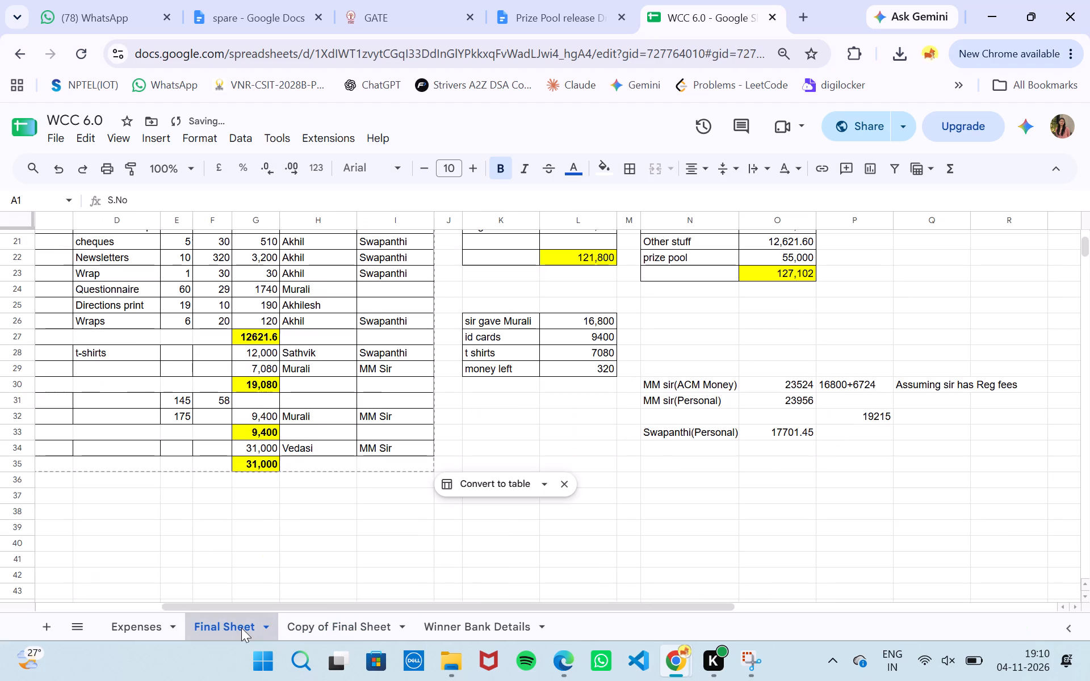
drag(496, 320, 578, 361)
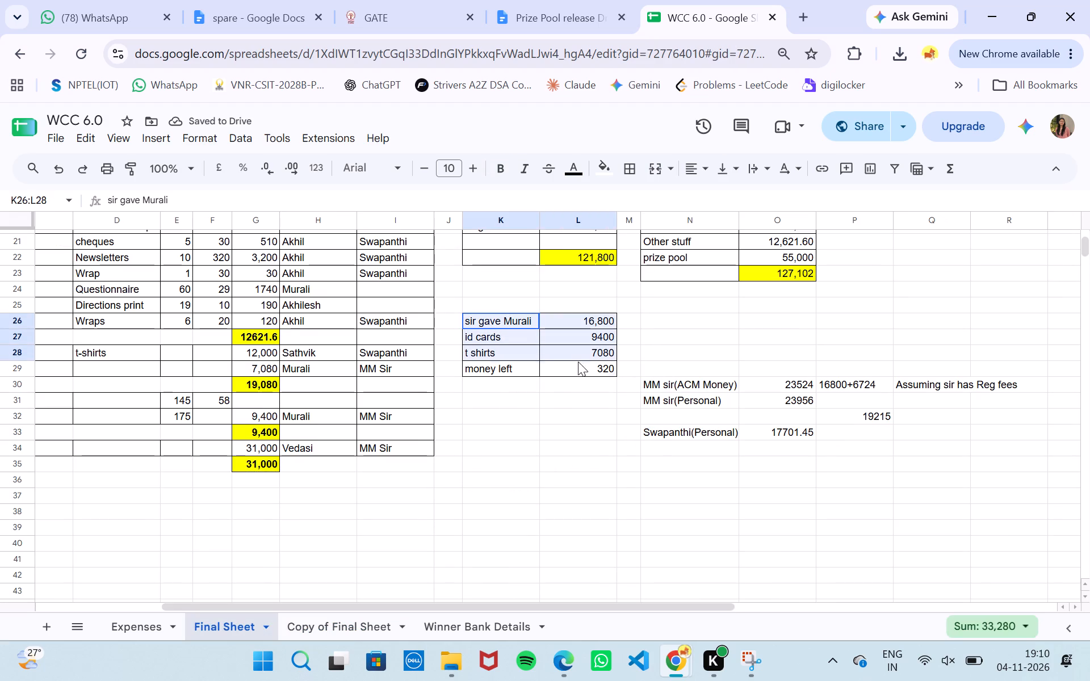
drag(578, 361, 582, 373)
key(ctrl+c)
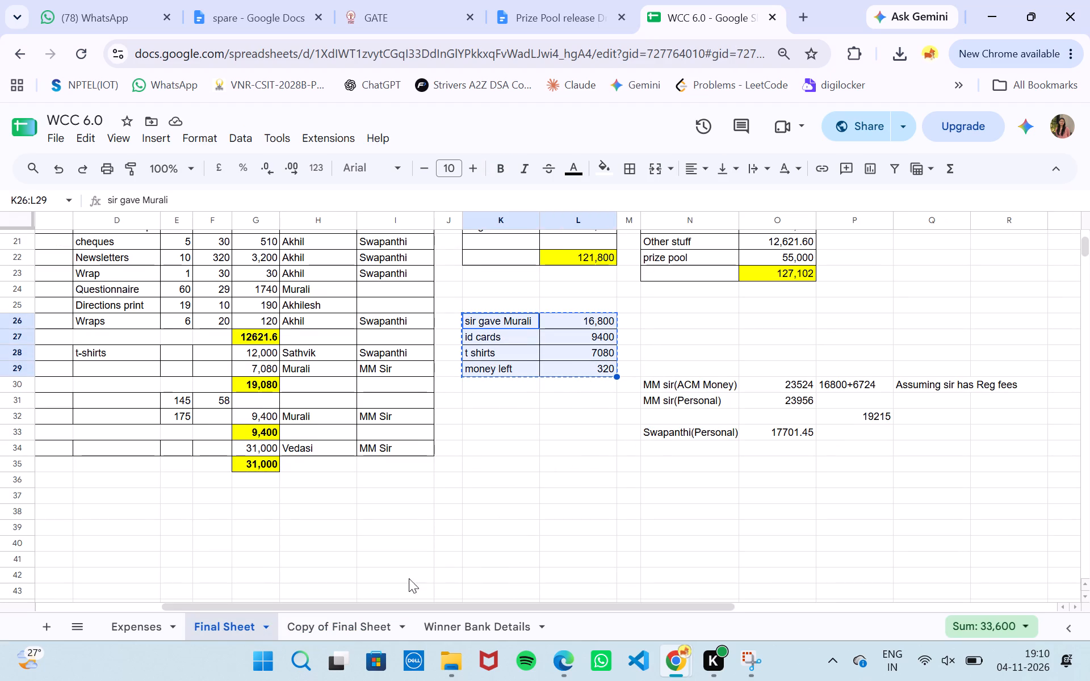
click(354, 616)
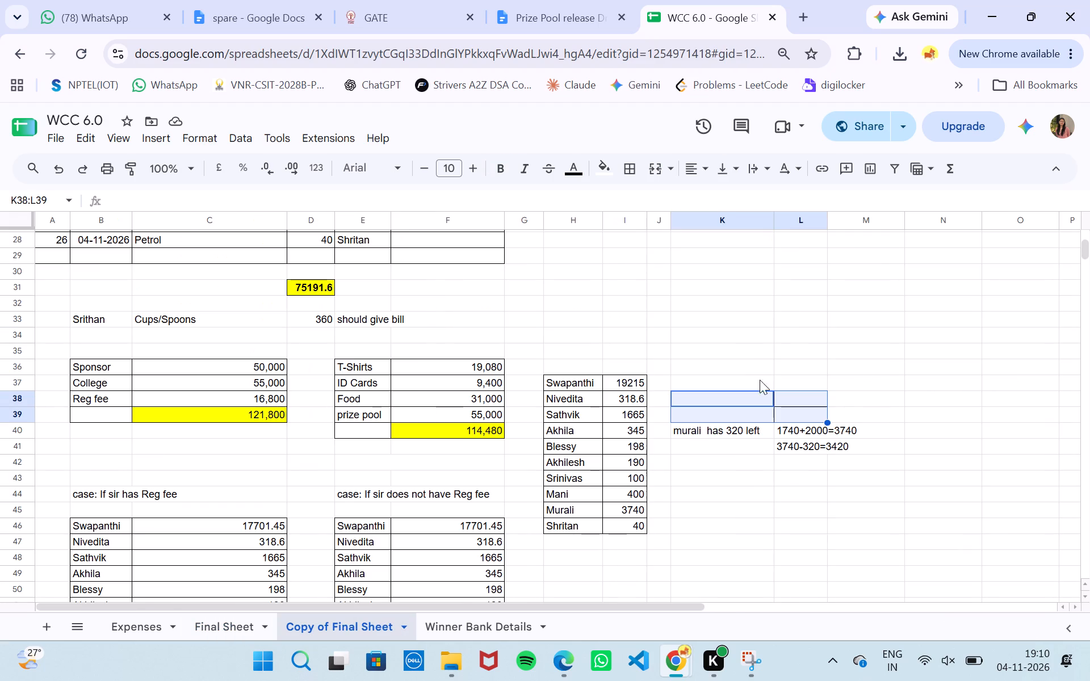
click(705, 366)
key(ctrl+v)
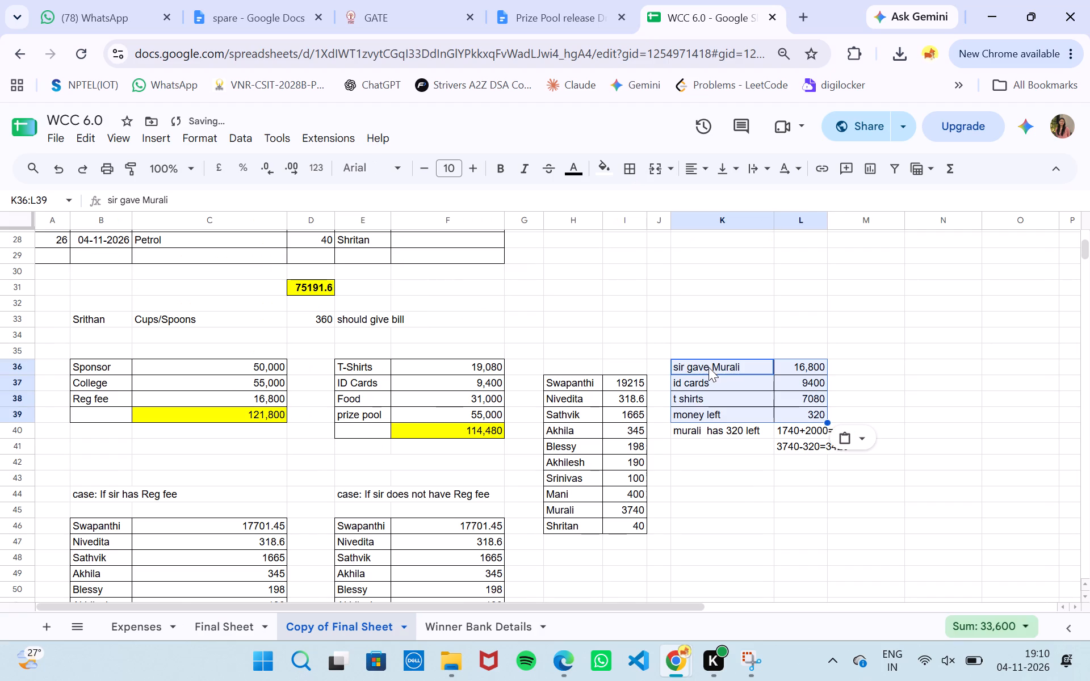
Delete the remark "murali has 320 left" in cell K40 and clear that cell's borders.
click(874, 407)
double_click(705, 428)
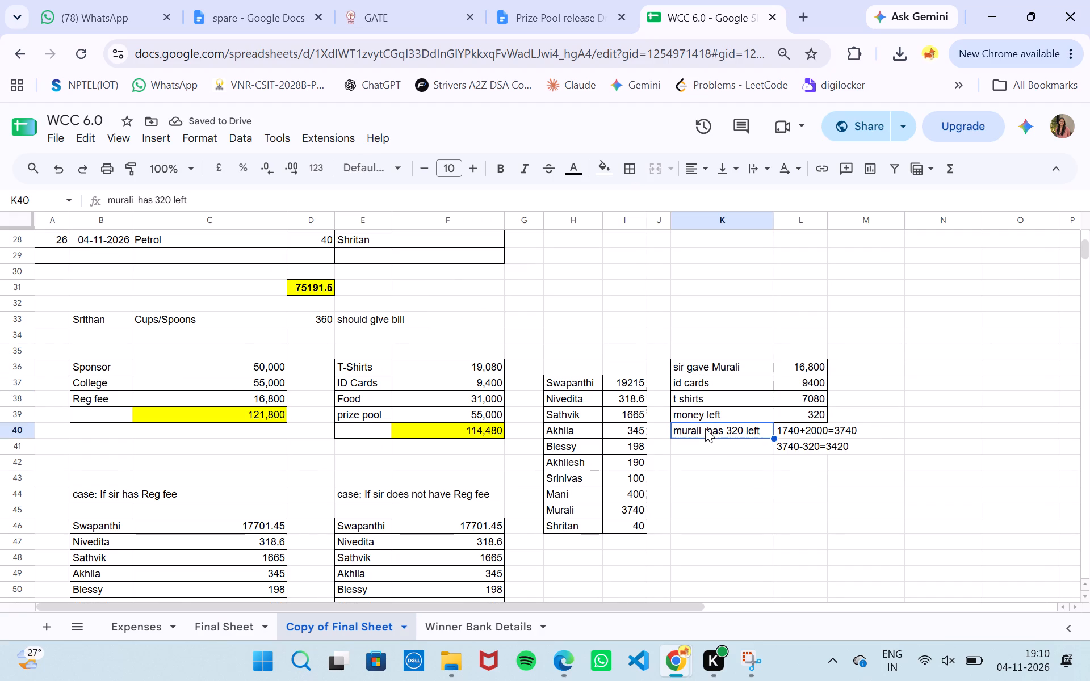
key(ctrl+a)
key(Delete)
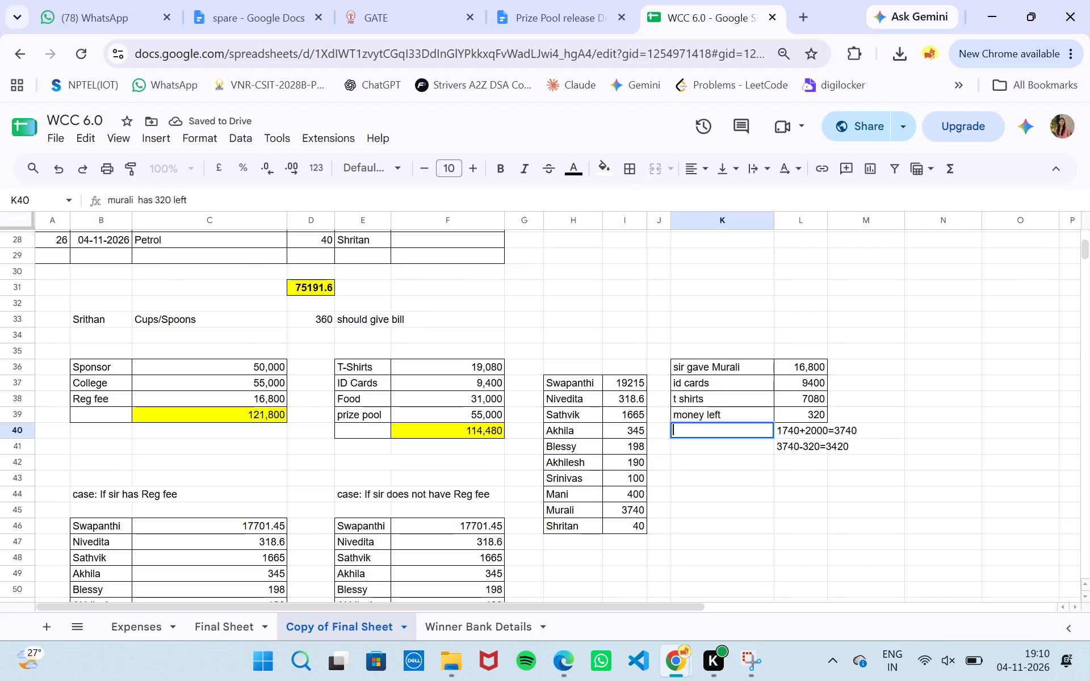
click(632, 167)
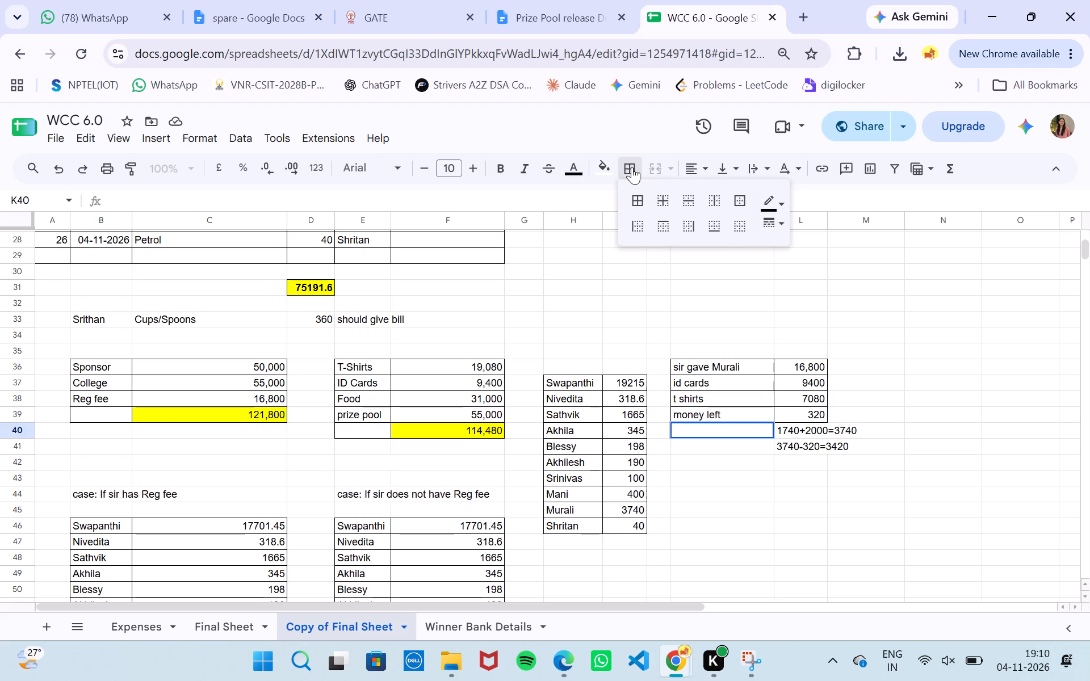
click(742, 227)
click(861, 327)
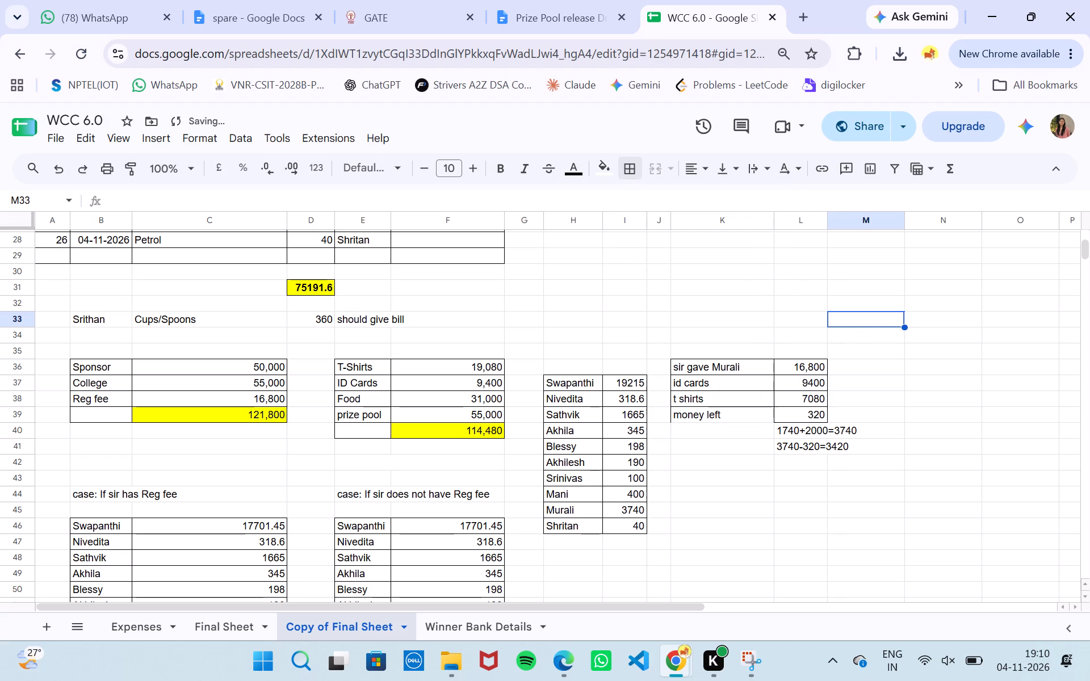
Add an outer border around the "money left" cell K39.
click(687, 411)
click(632, 167)
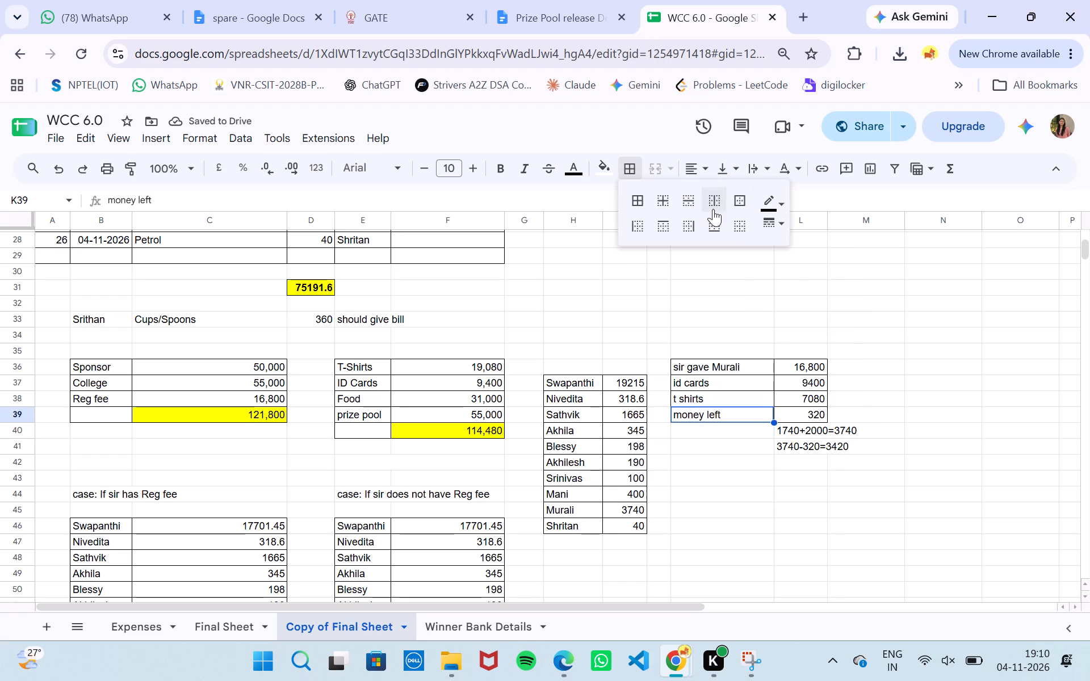
click(747, 201)
click(764, 305)
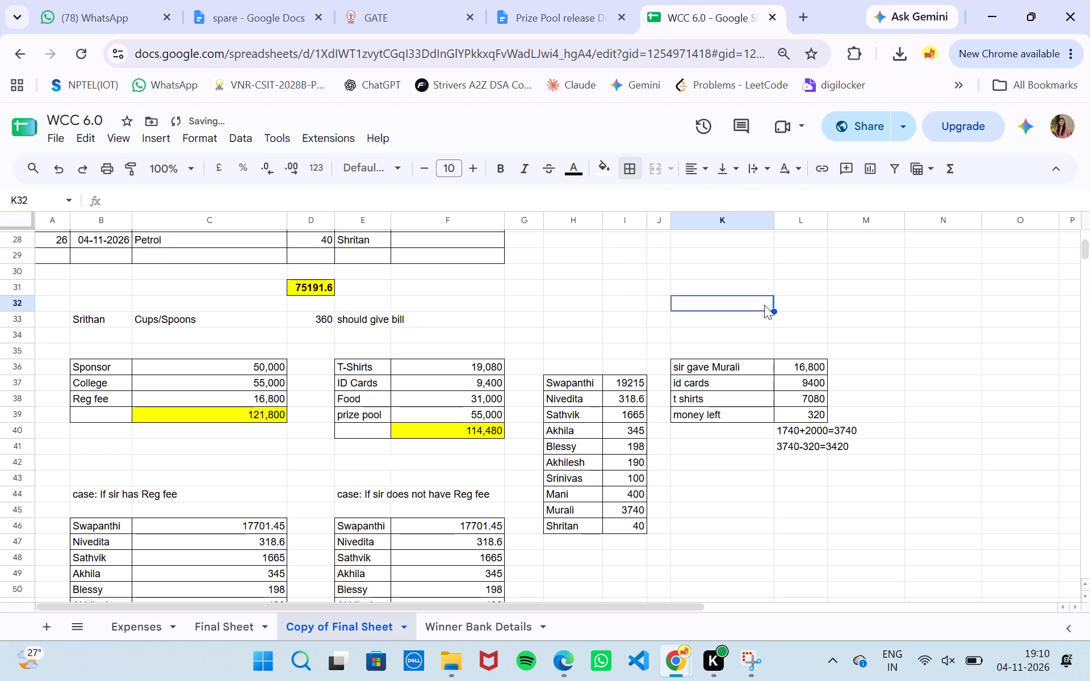
click(764, 305)
Remove the "sir gave Murali" table K26:L29 from Final Sheet, clearing both its contents and its borders.
scroll(901, 372, up, 4)
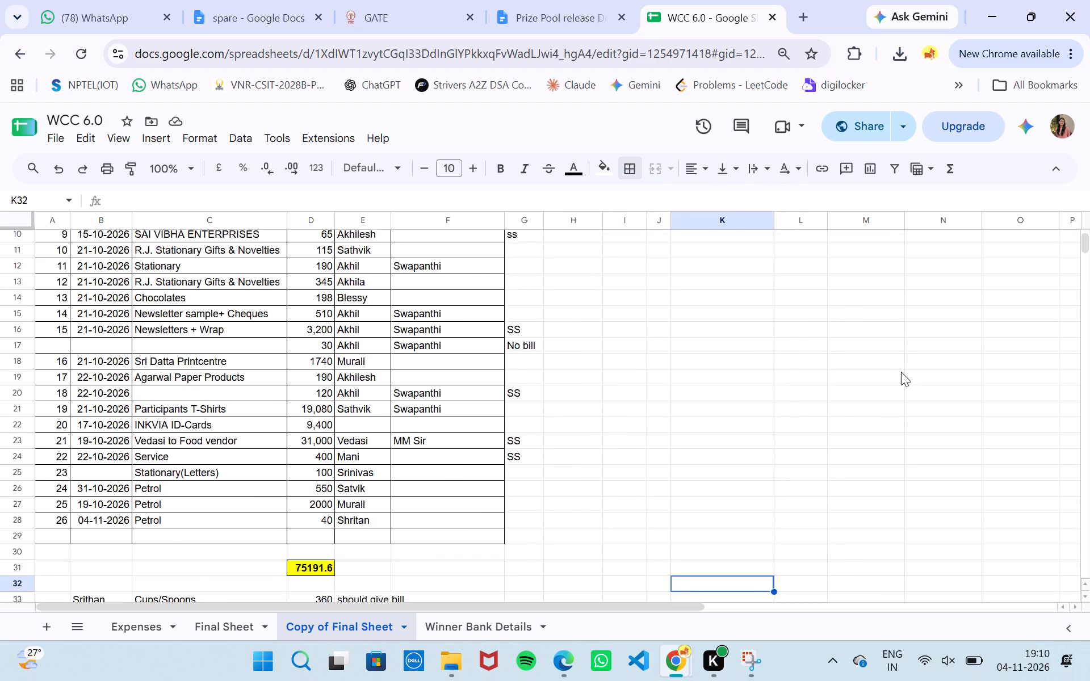
scroll(901, 372, up, 4)
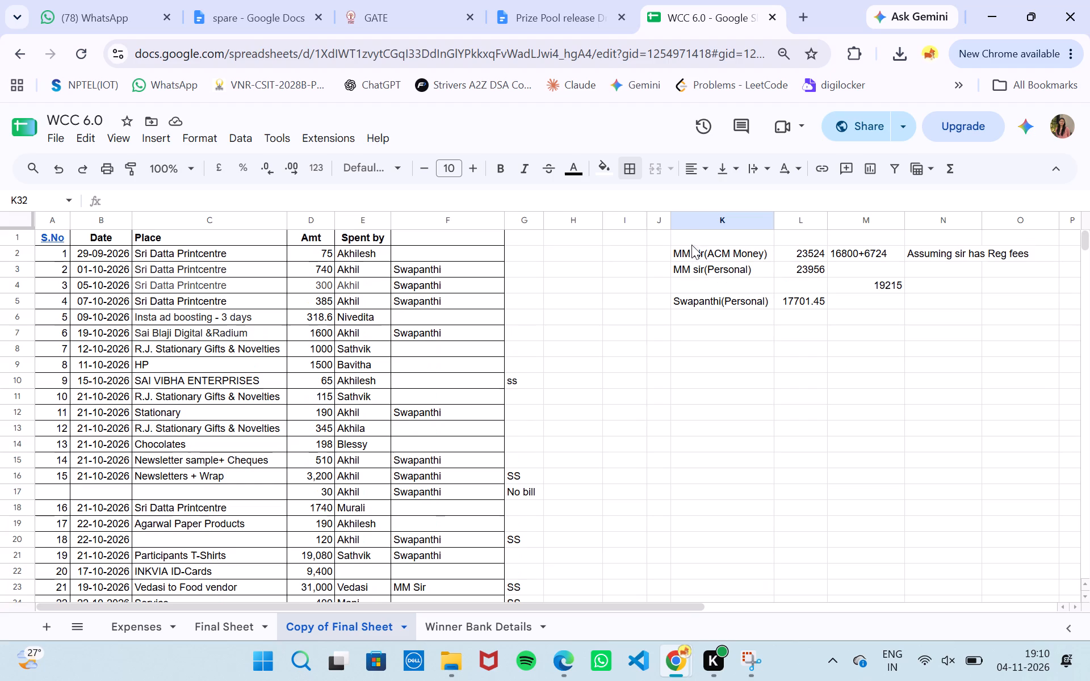
scroll(772, 504, down, 6)
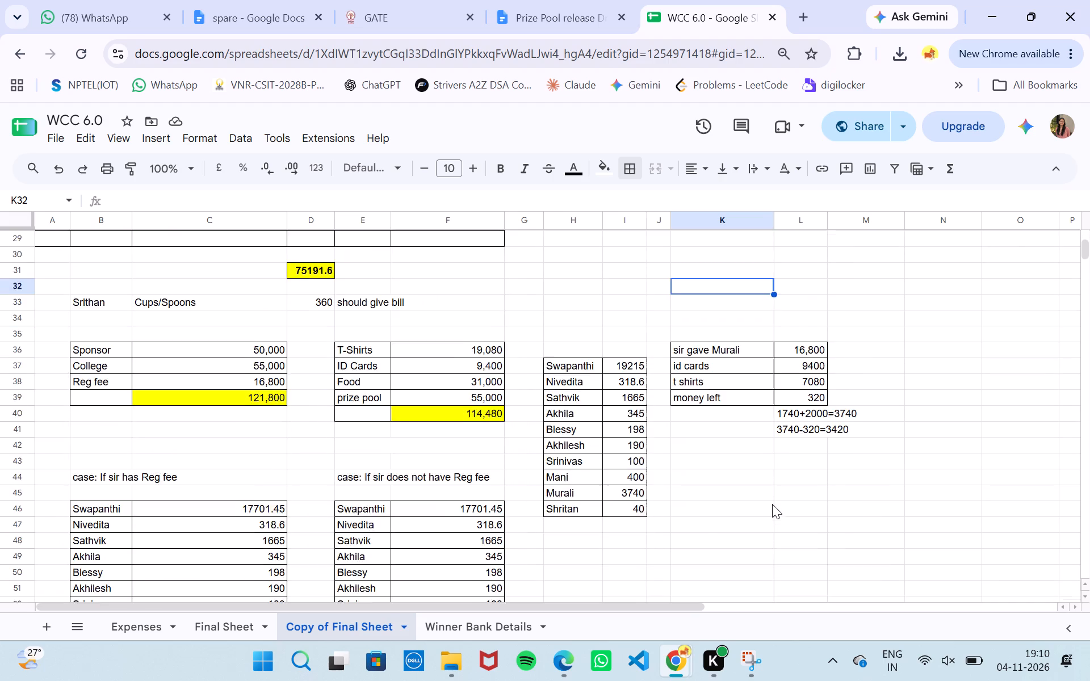
scroll(772, 504, up, 4)
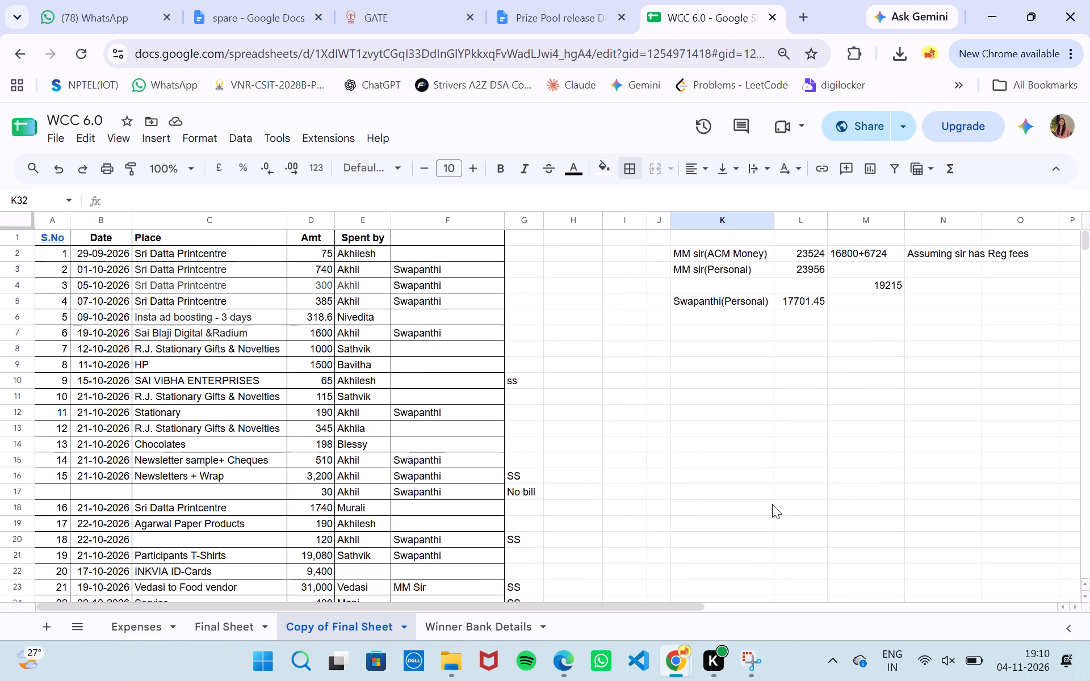
scroll(632, 493, right, 1)
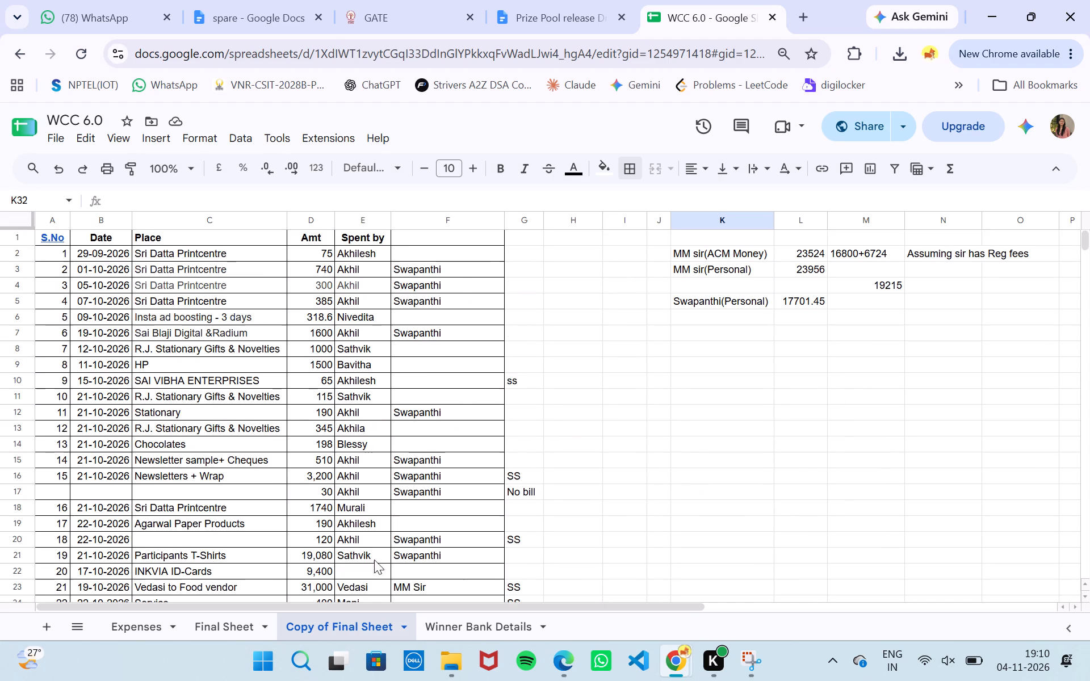
click(227, 628)
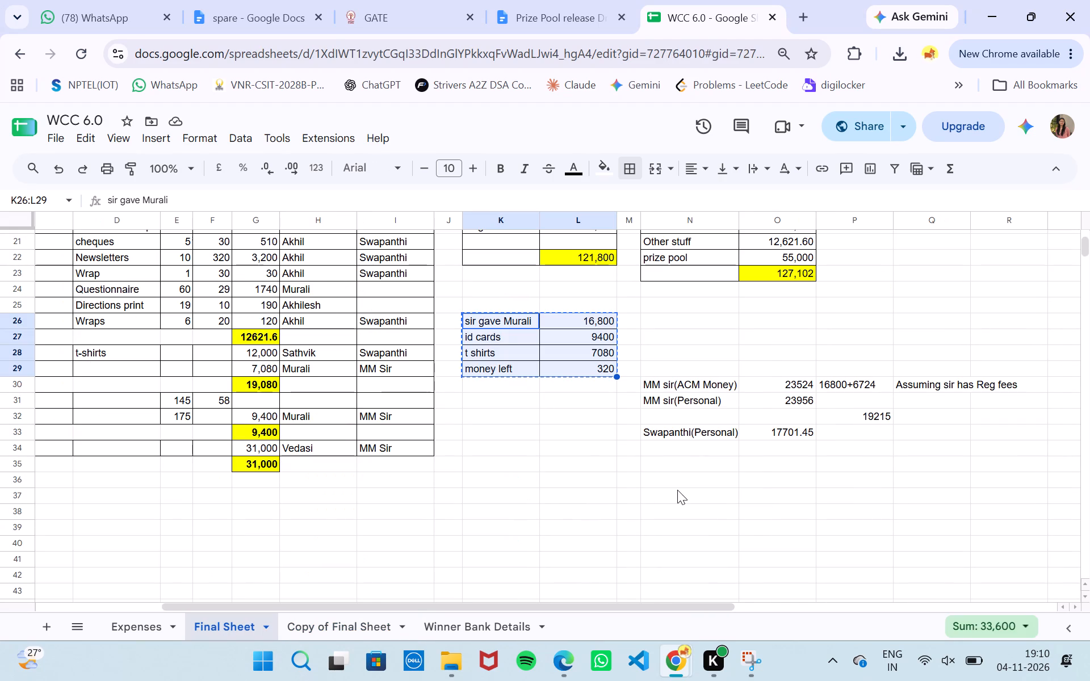
key(Delete)
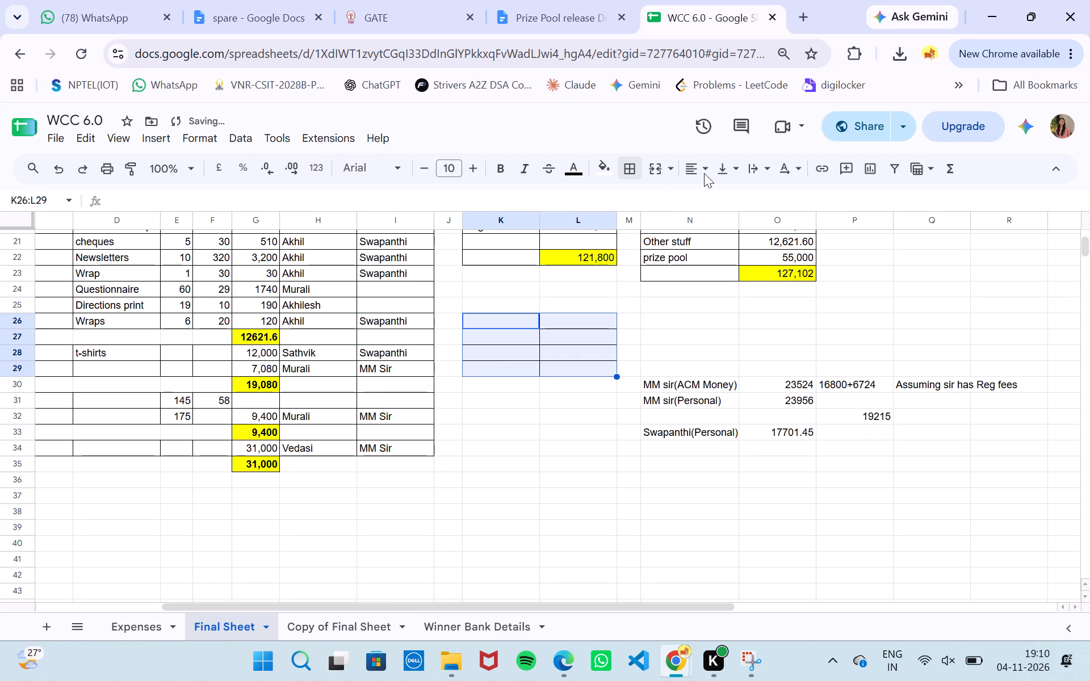
click(632, 167)
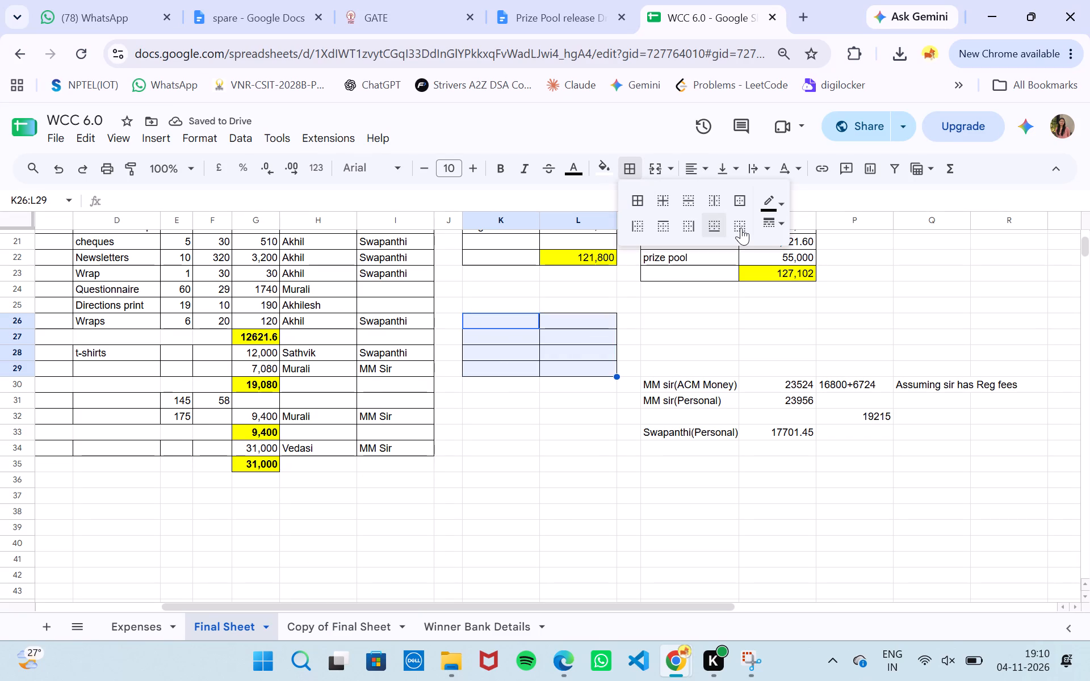
click(741, 228)
click(710, 330)
Remove the Sponsor and T-Shirts summary tables in K17:O24 of Final Sheet, clearing borders, reset fill colour and contents.
scroll(710, 330, up, 2)
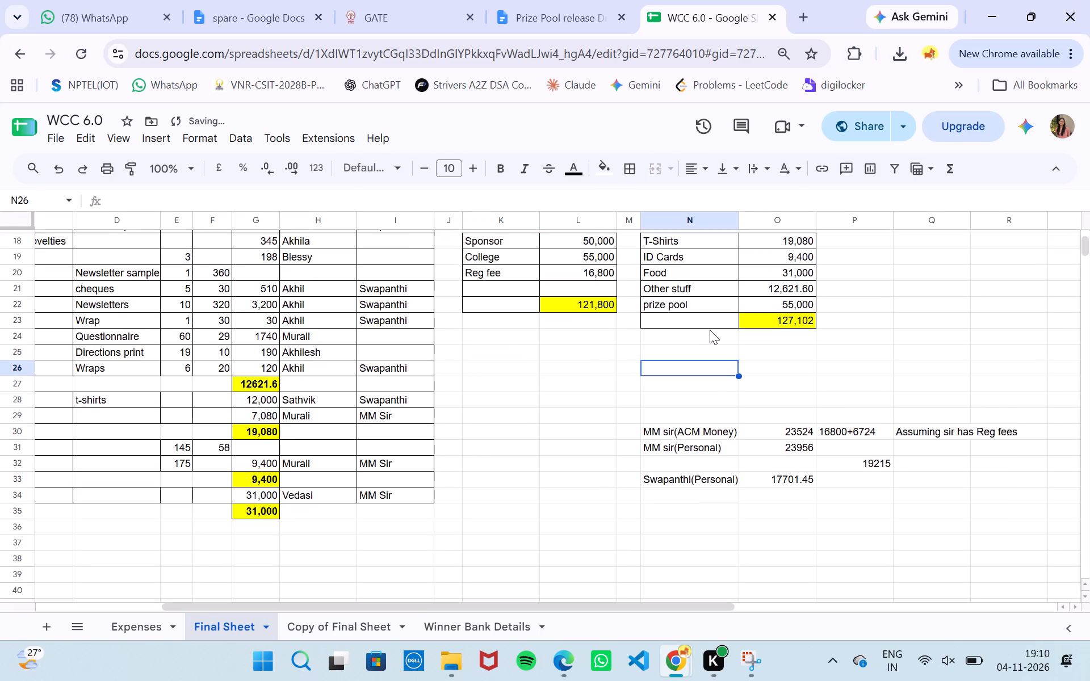
scroll(710, 330, up, 2)
drag(482, 335, 489, 335)
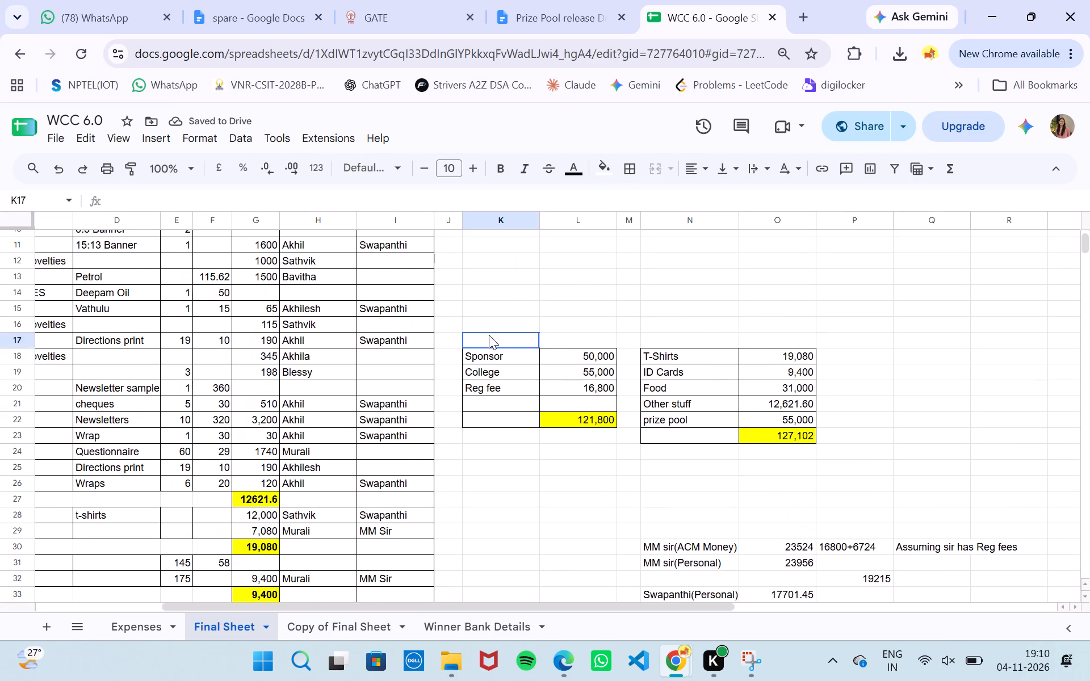
drag(489, 335, 763, 447)
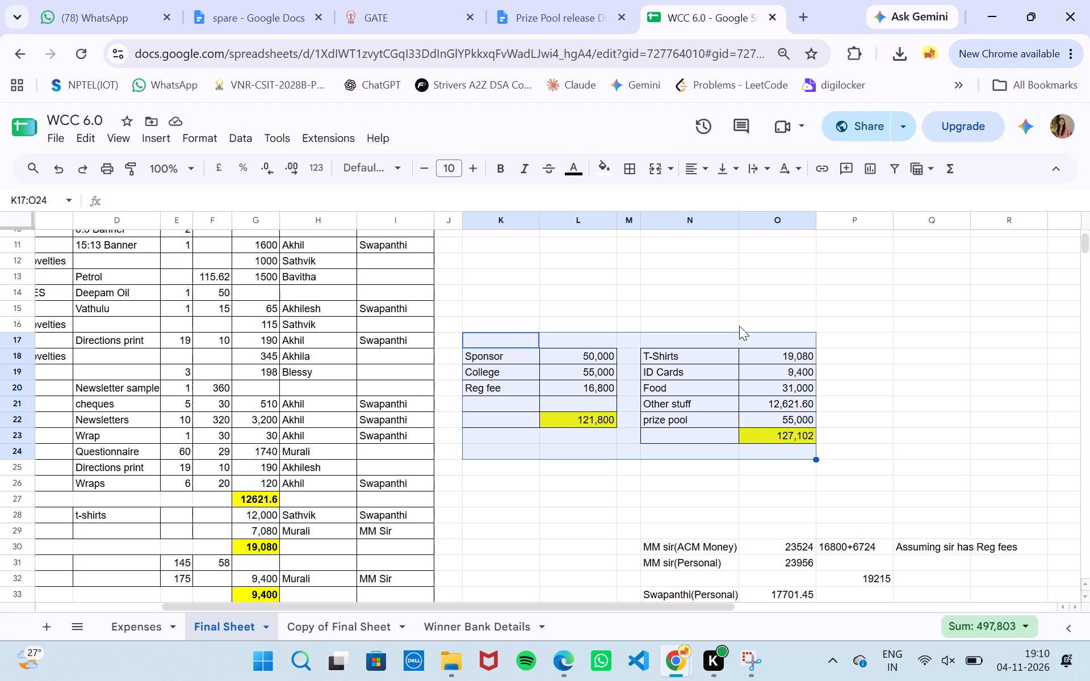
click(634, 169)
click(739, 226)
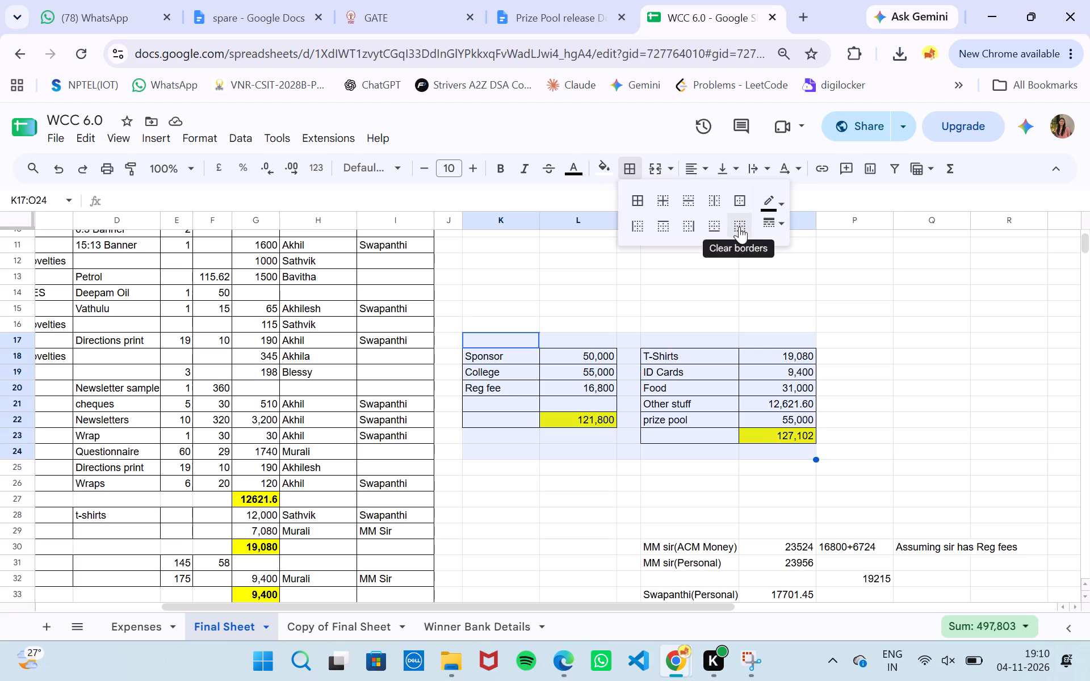
click(597, 175)
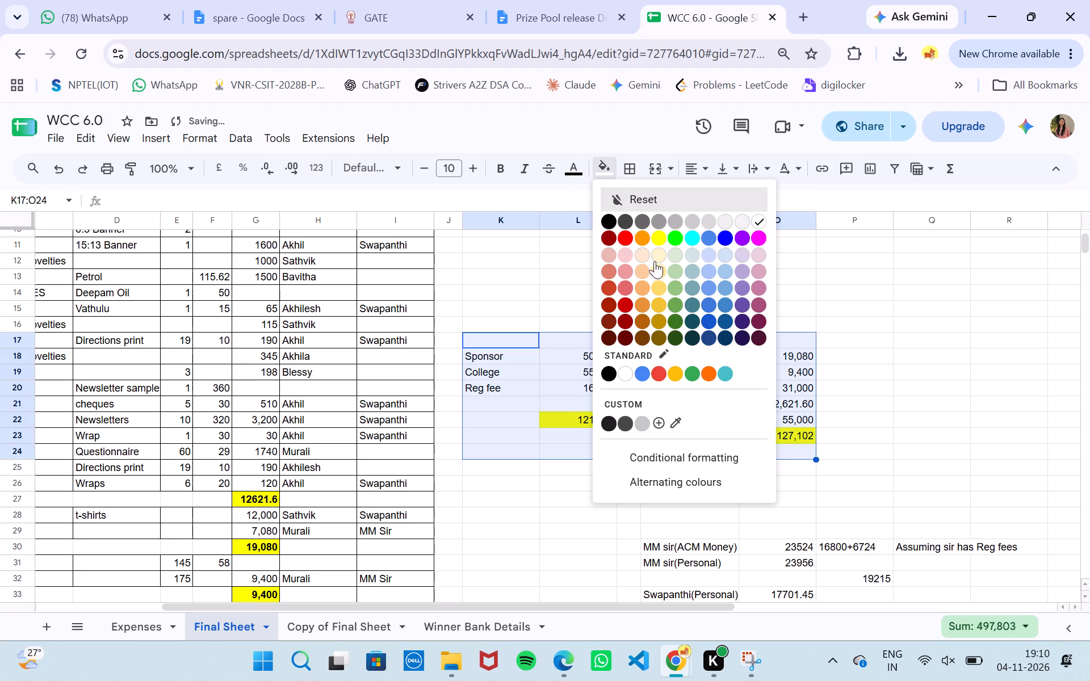
click(619, 201)
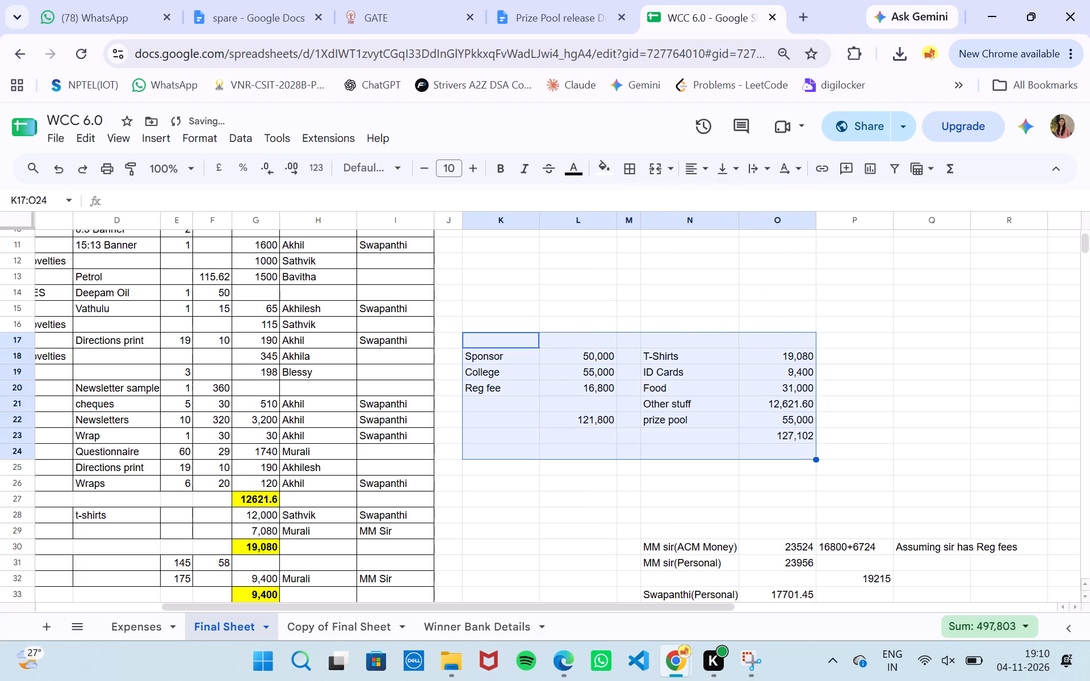
key(ctrl+c)
key(Delete)
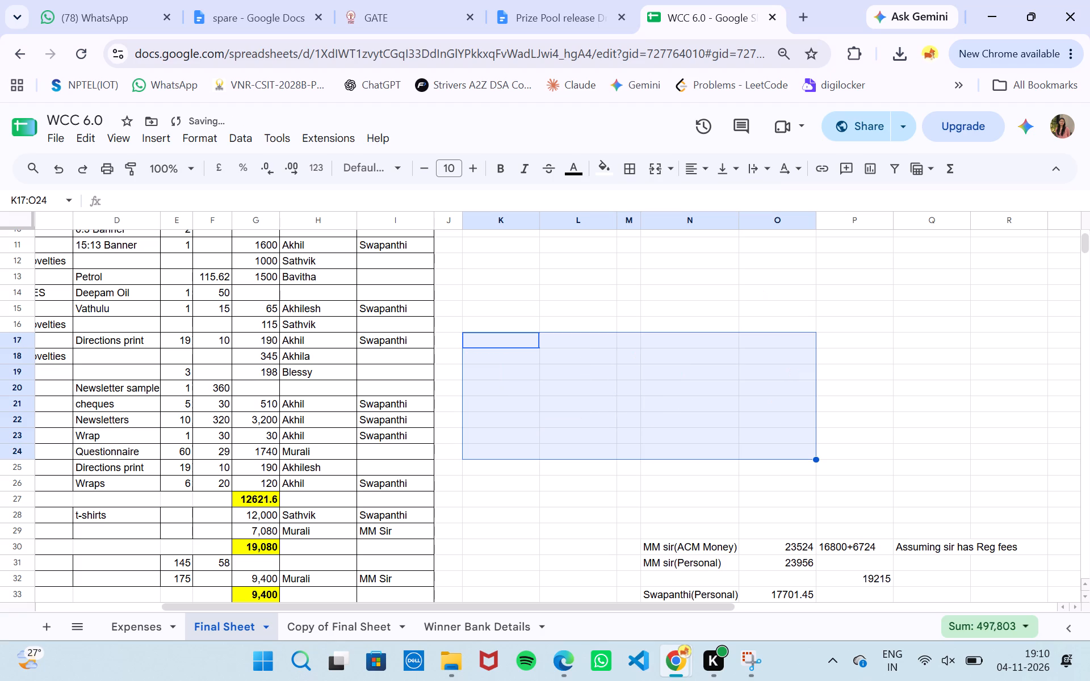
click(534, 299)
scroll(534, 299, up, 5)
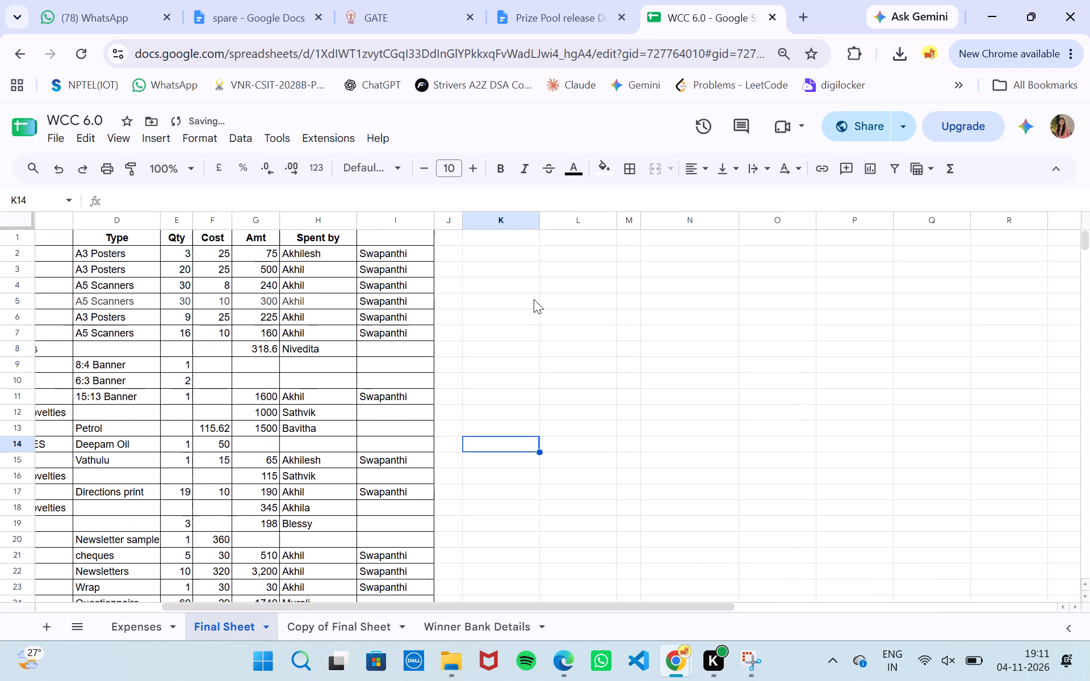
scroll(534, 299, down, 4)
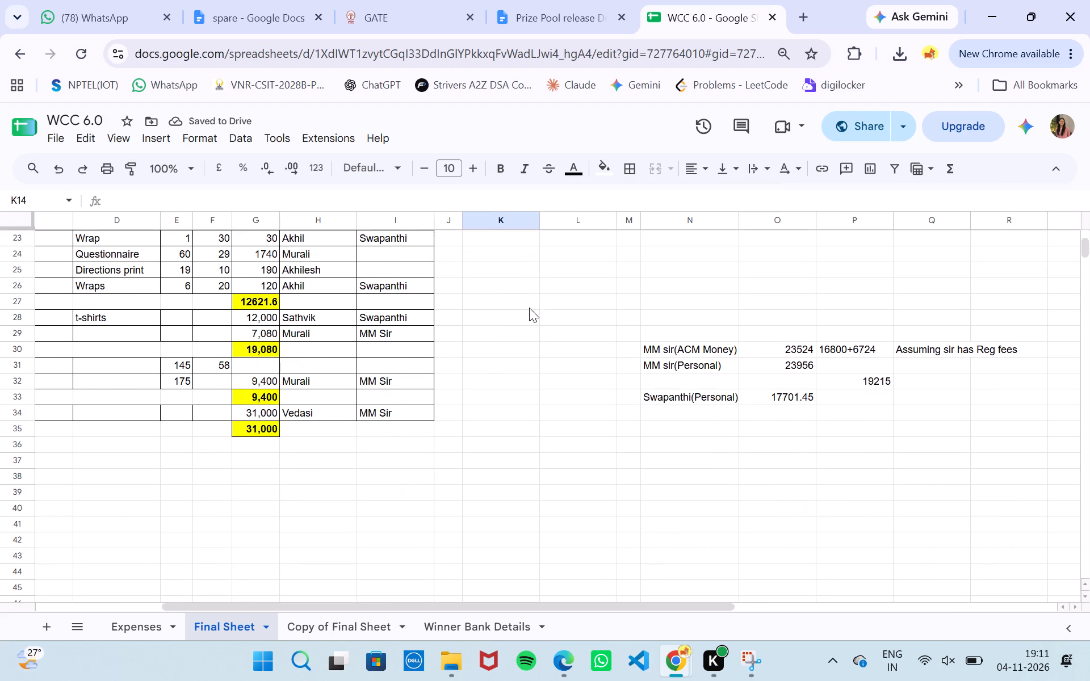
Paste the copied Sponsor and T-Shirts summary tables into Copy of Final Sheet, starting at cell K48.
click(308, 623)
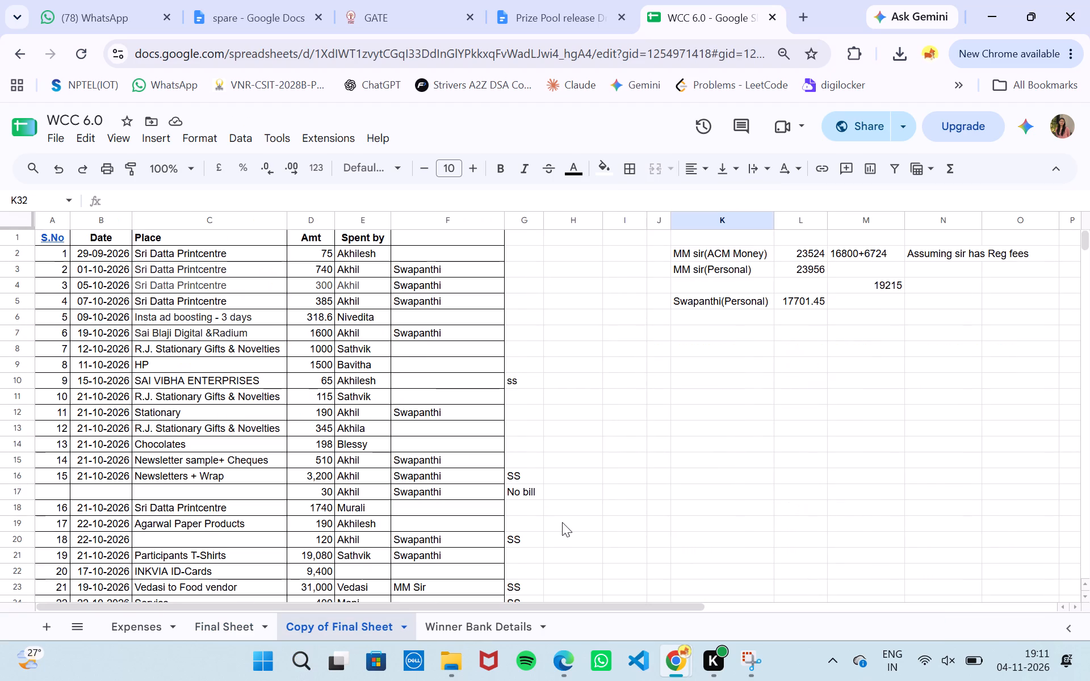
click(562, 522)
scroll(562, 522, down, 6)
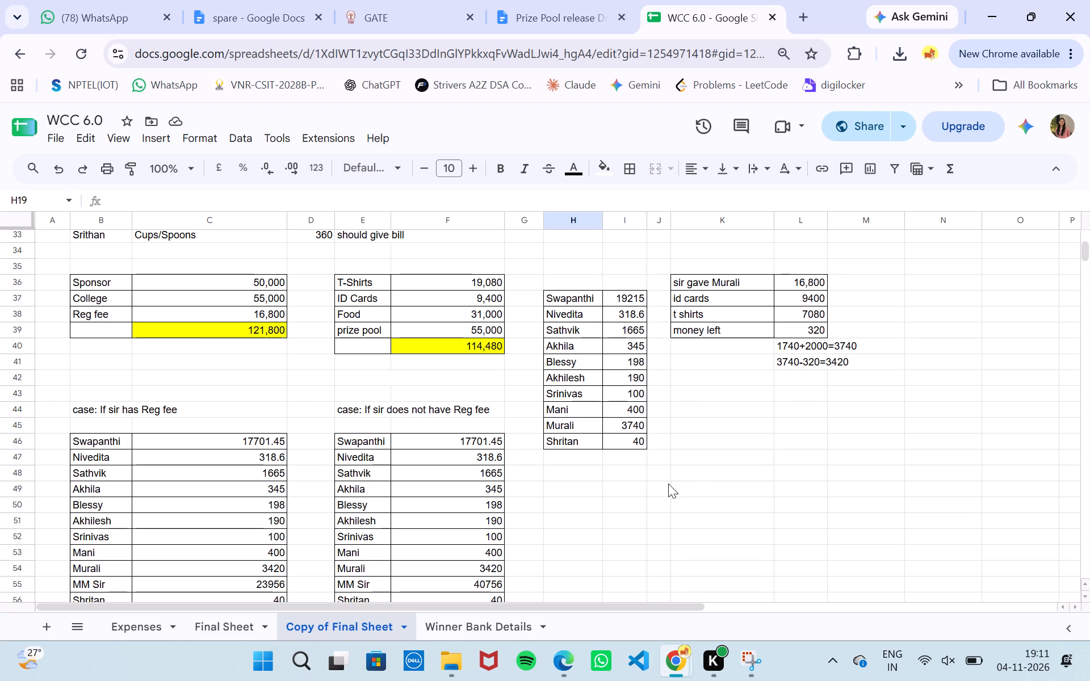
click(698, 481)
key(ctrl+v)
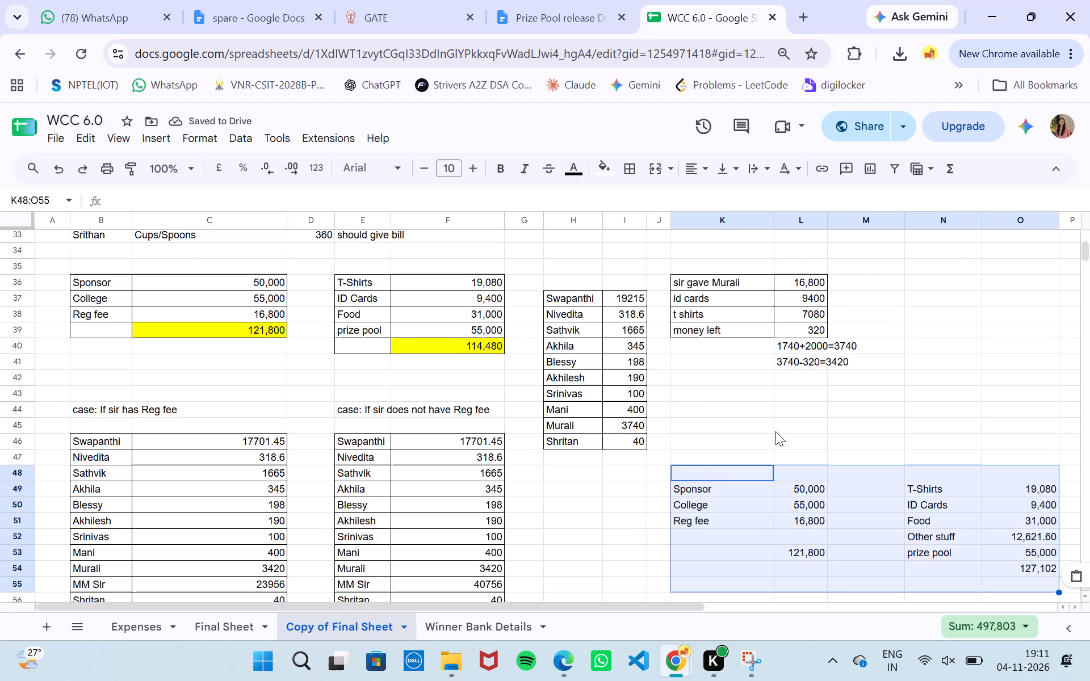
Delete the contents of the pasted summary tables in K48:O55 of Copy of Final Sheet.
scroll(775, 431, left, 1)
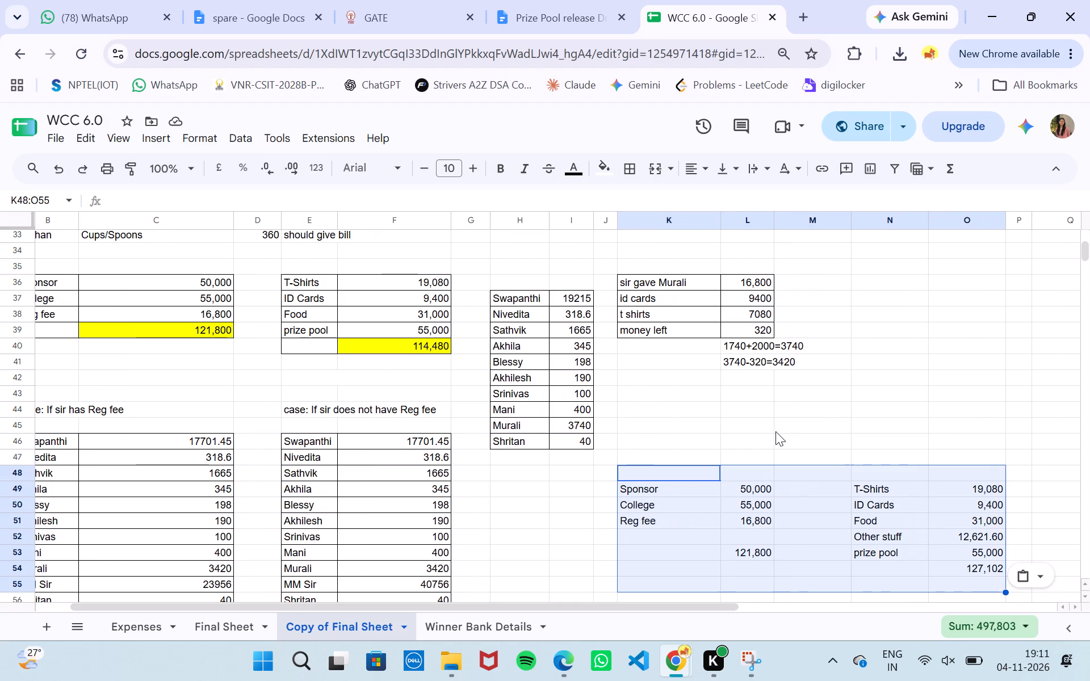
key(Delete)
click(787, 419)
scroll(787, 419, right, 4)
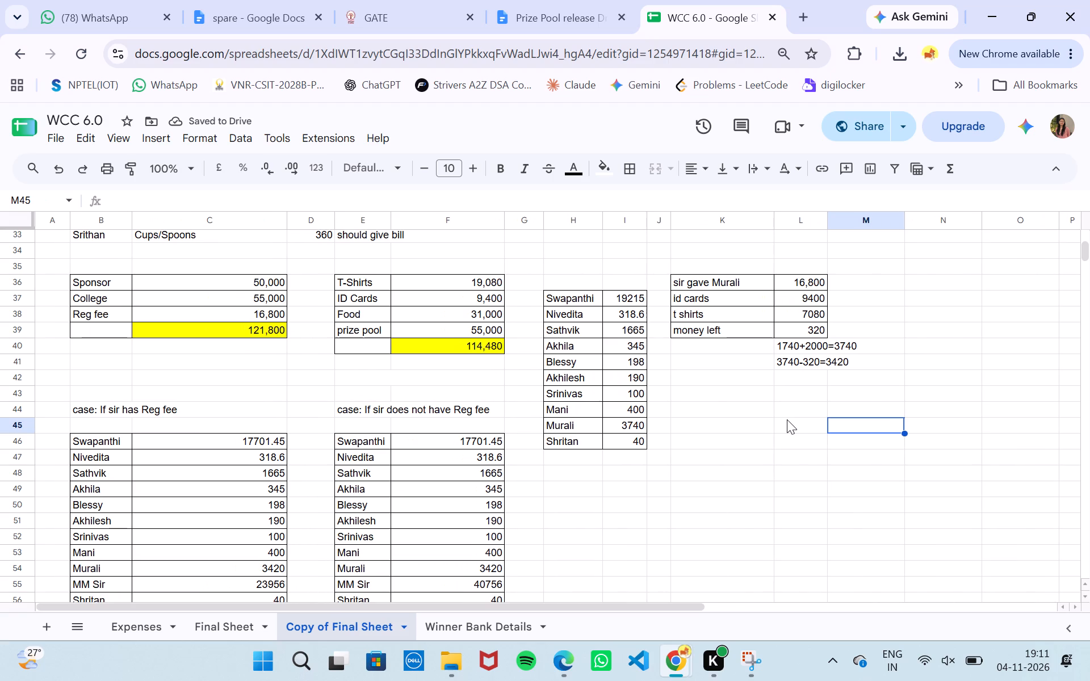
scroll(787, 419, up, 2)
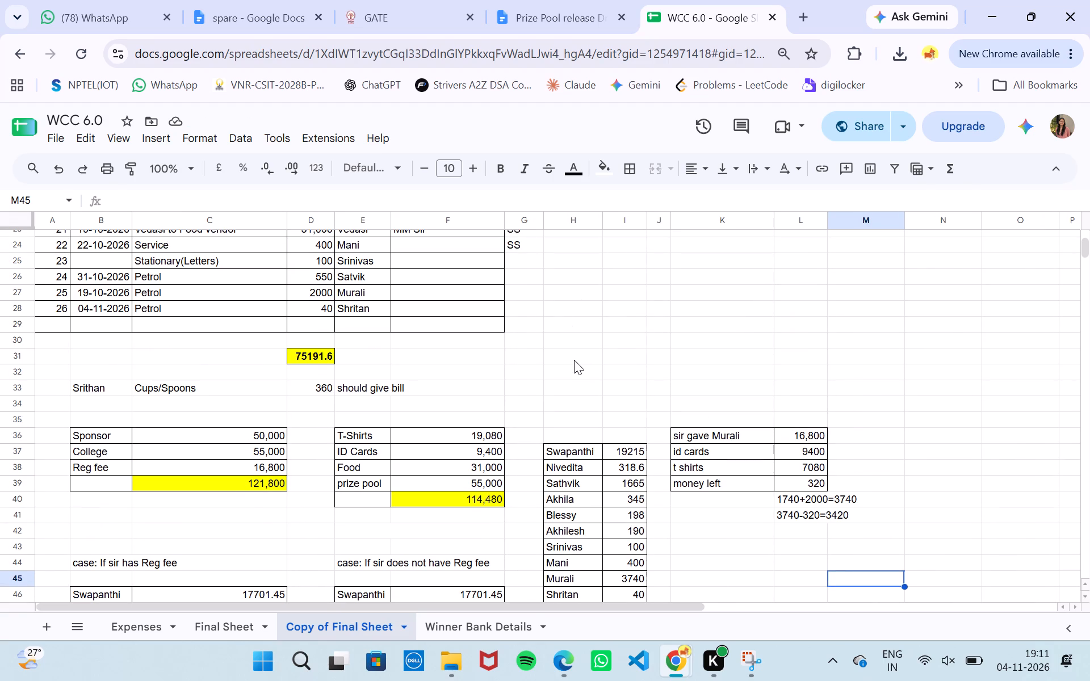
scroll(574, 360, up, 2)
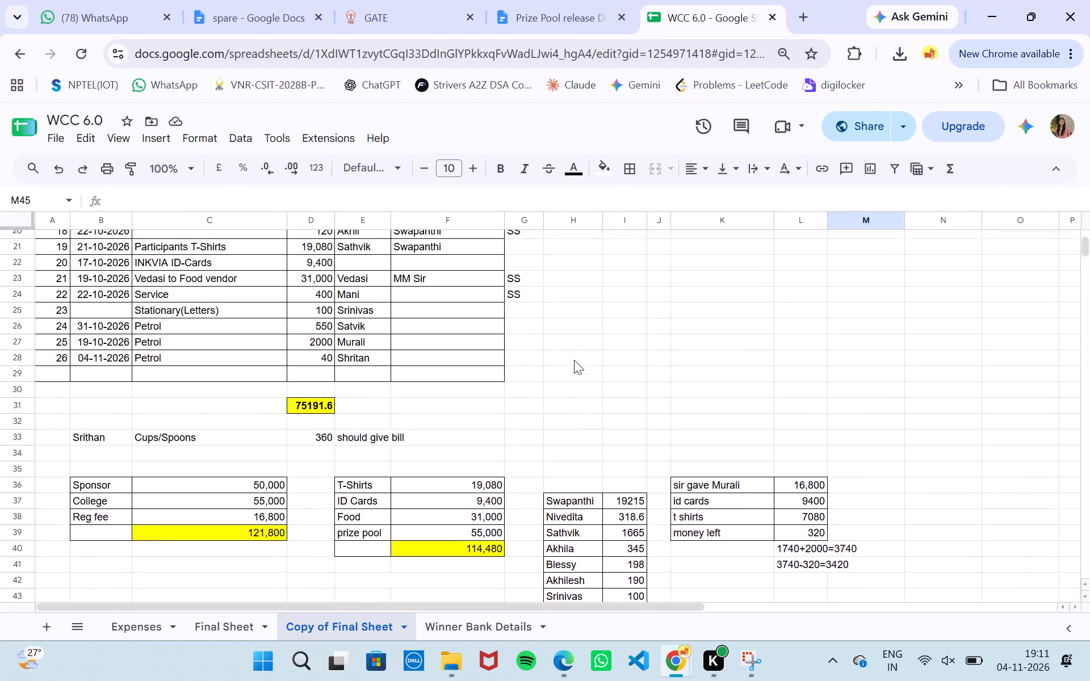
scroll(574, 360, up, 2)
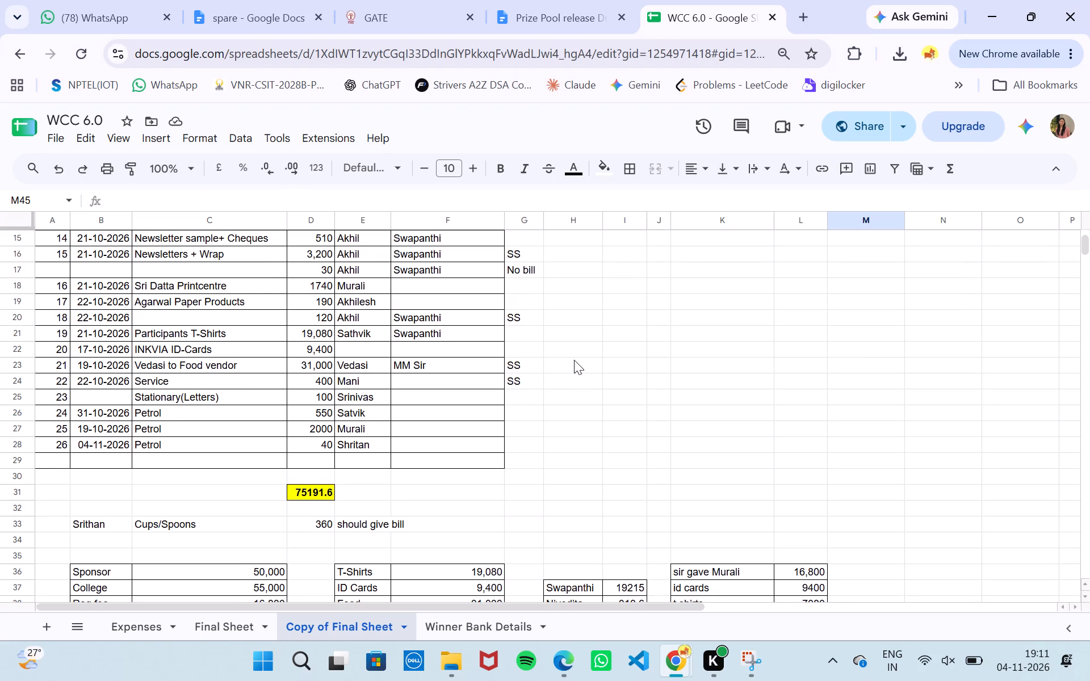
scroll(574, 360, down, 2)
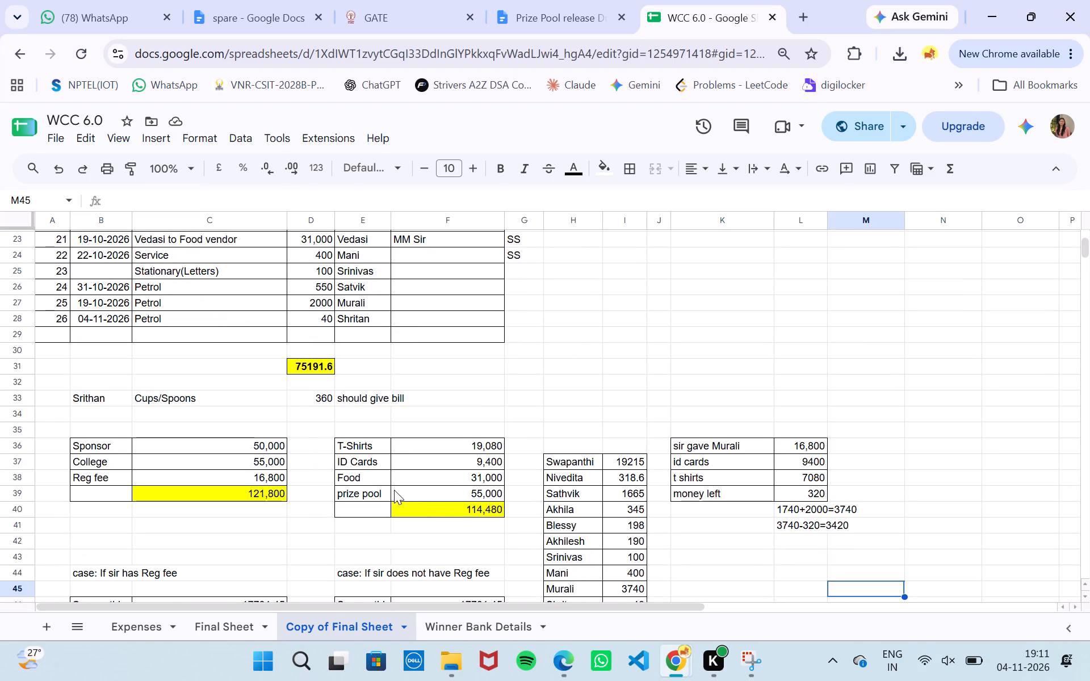
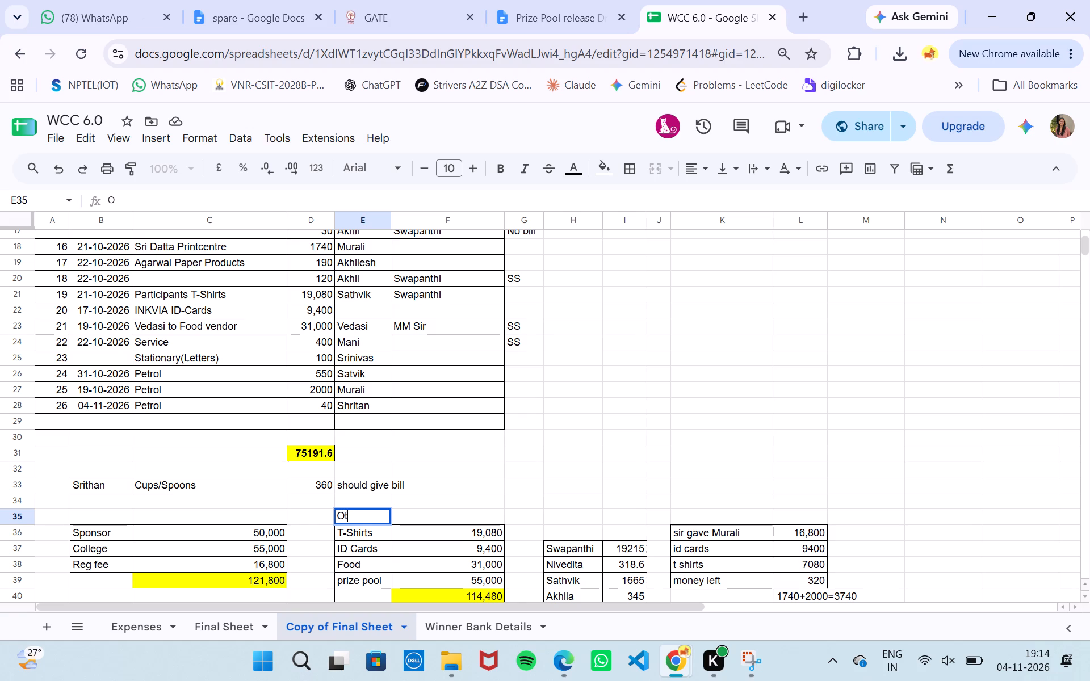
Finish entering the label "Other" in E35, above the T-Shirts row of Copy of Final Sheet.
double_click(491, 515)
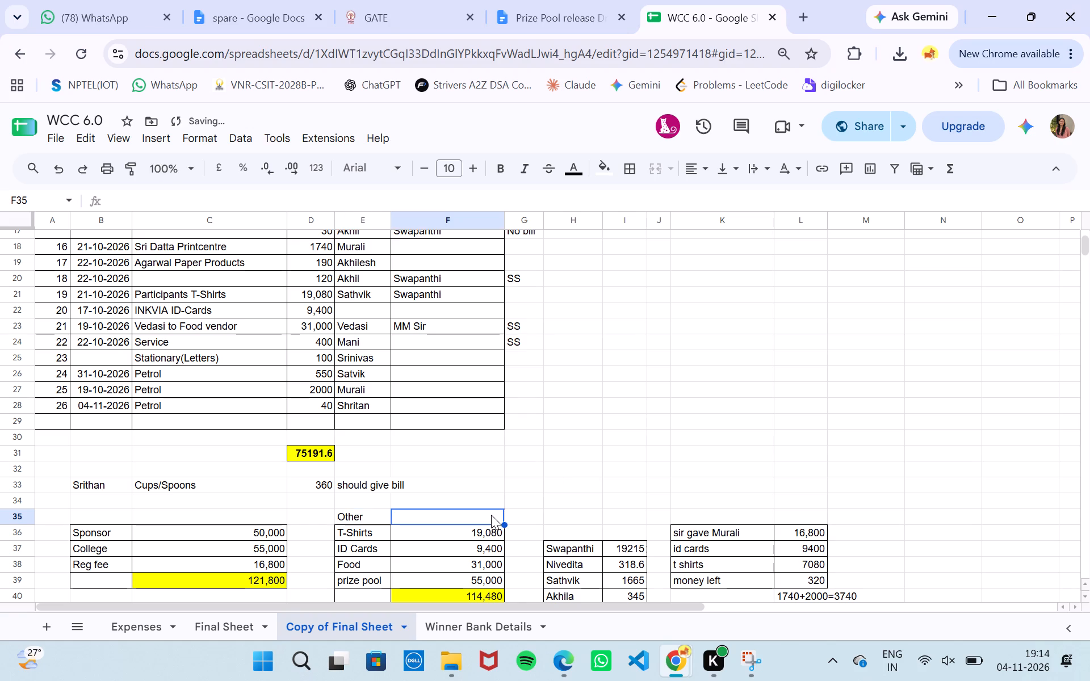
In K11, enter a SUM formula adding expense amounts D2:D20, D24, D25, D26, D27 and D28.
scroll(491, 515, down, 1)
scroll(555, 493, up, 1)
click(555, 493)
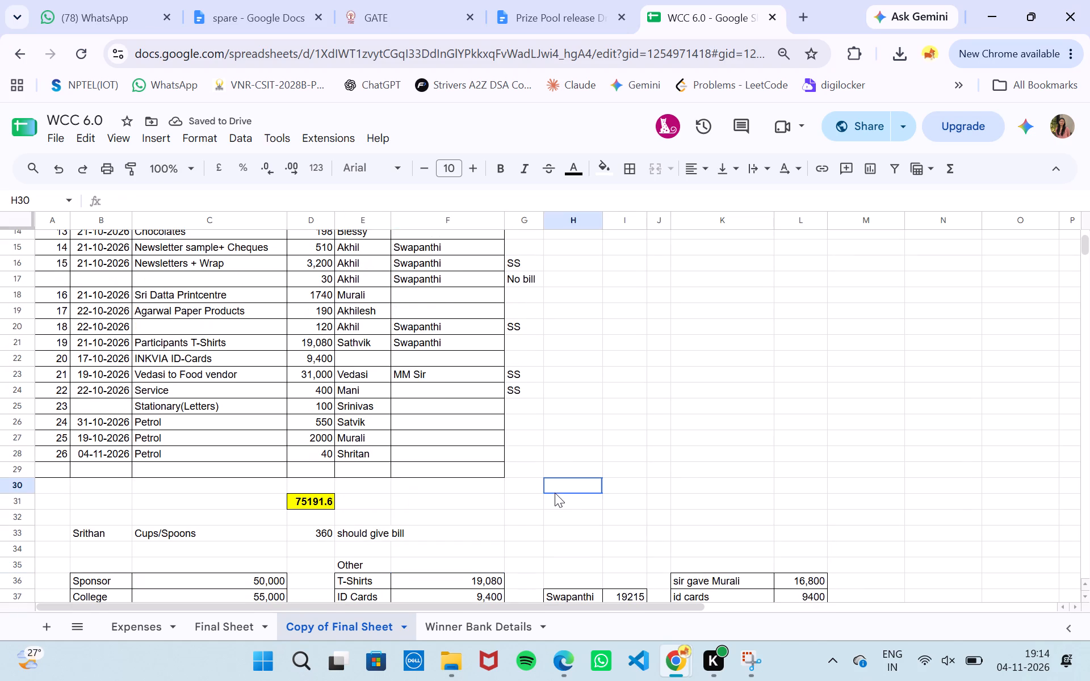
scroll(623, 405, up, 6)
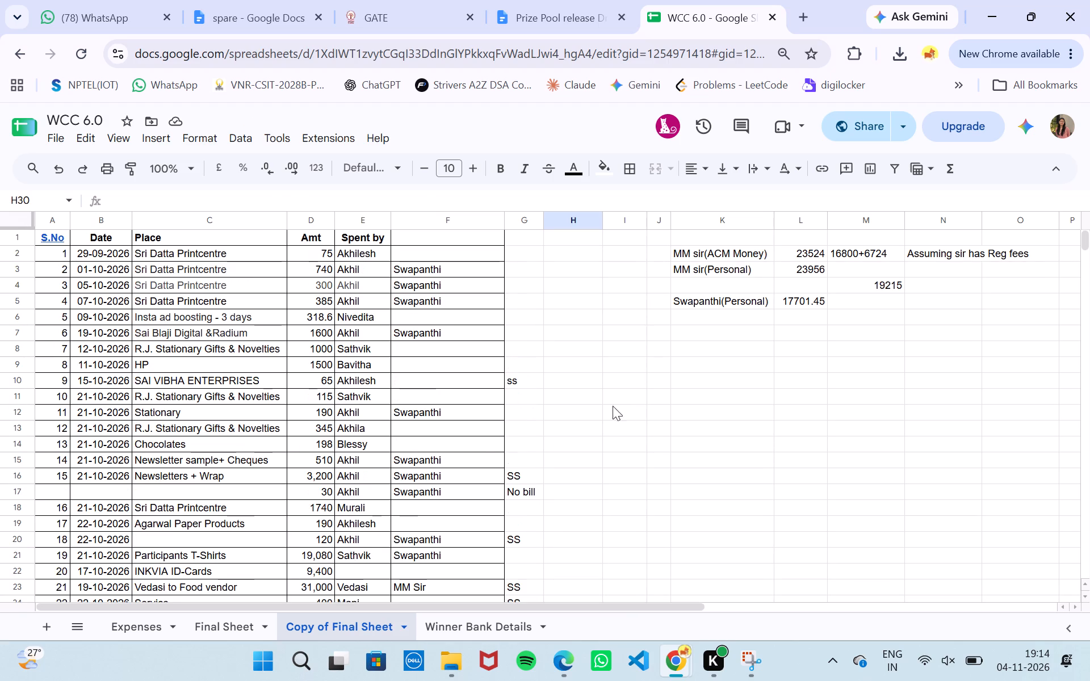
click(684, 398)
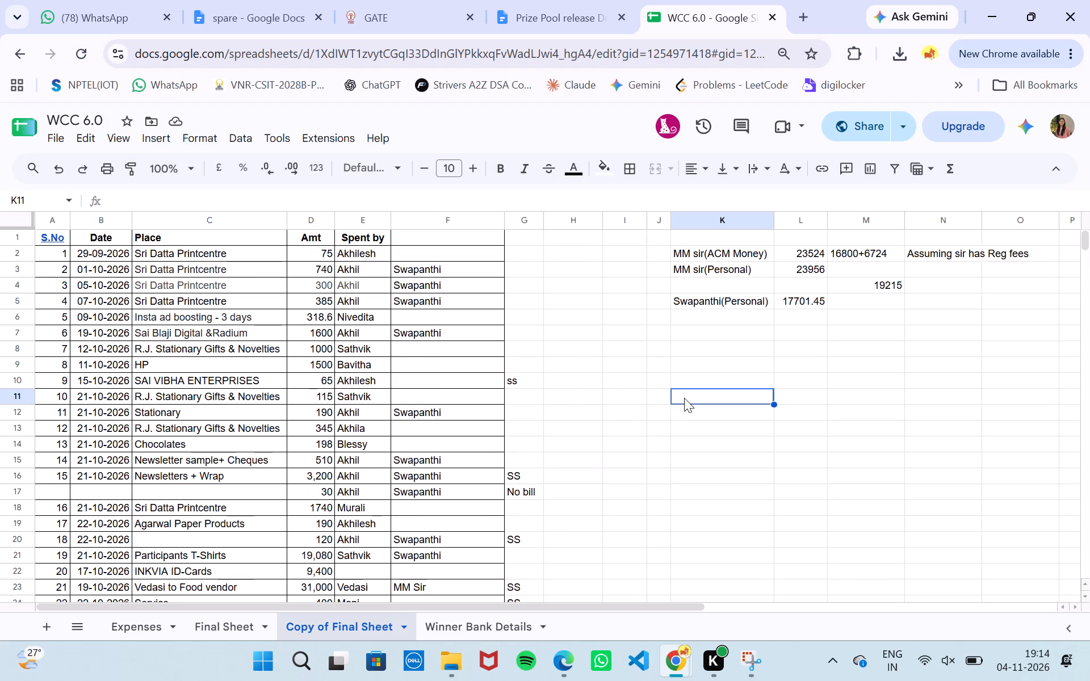
text(=sum)
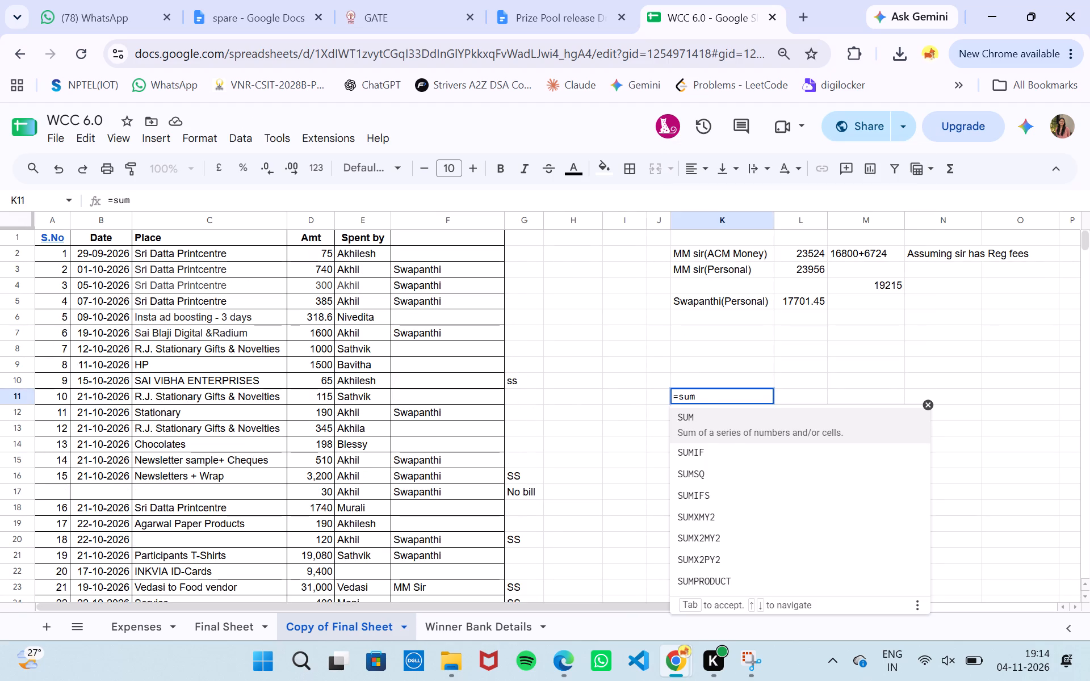
key(shift+parenleft)
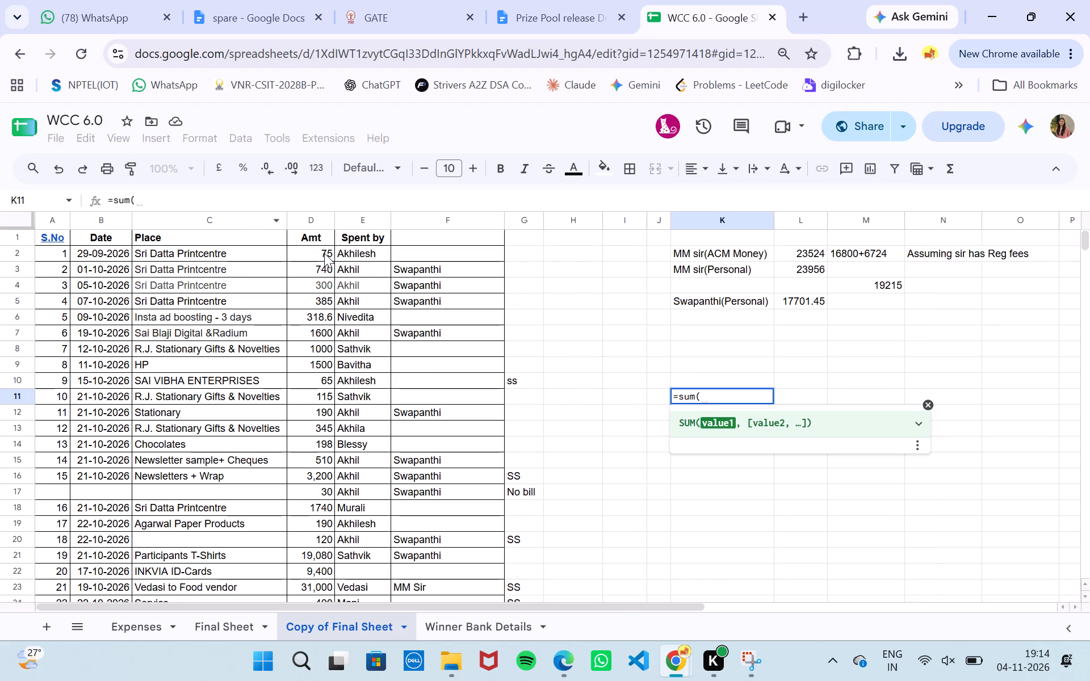
drag(324, 253, 329, 527)
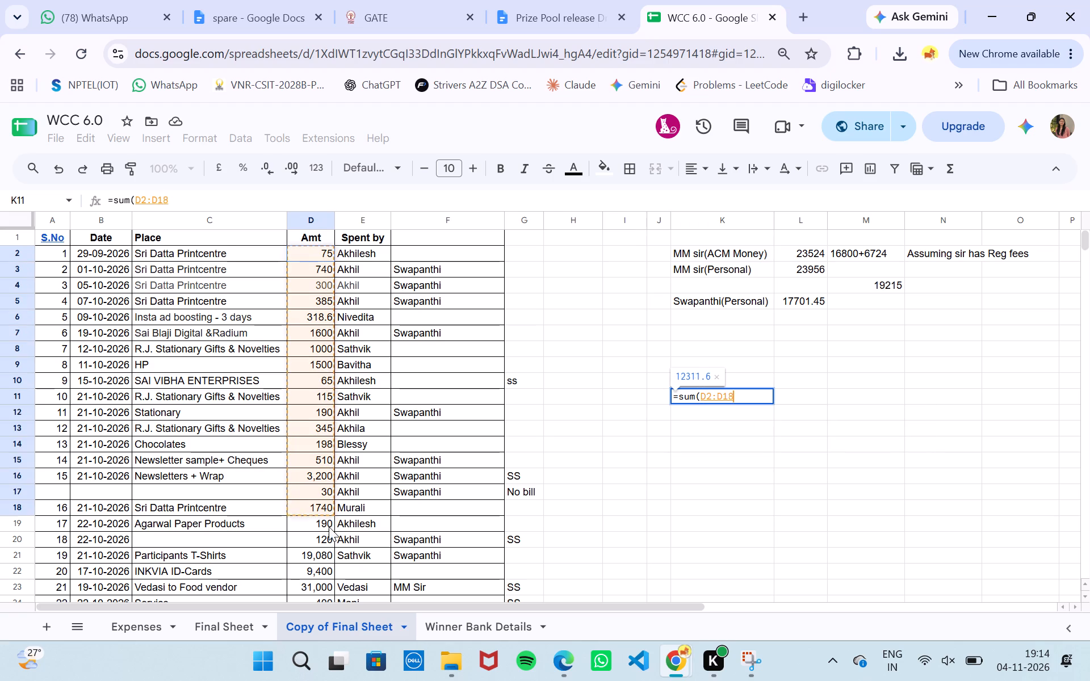
drag(329, 527, 331, 483)
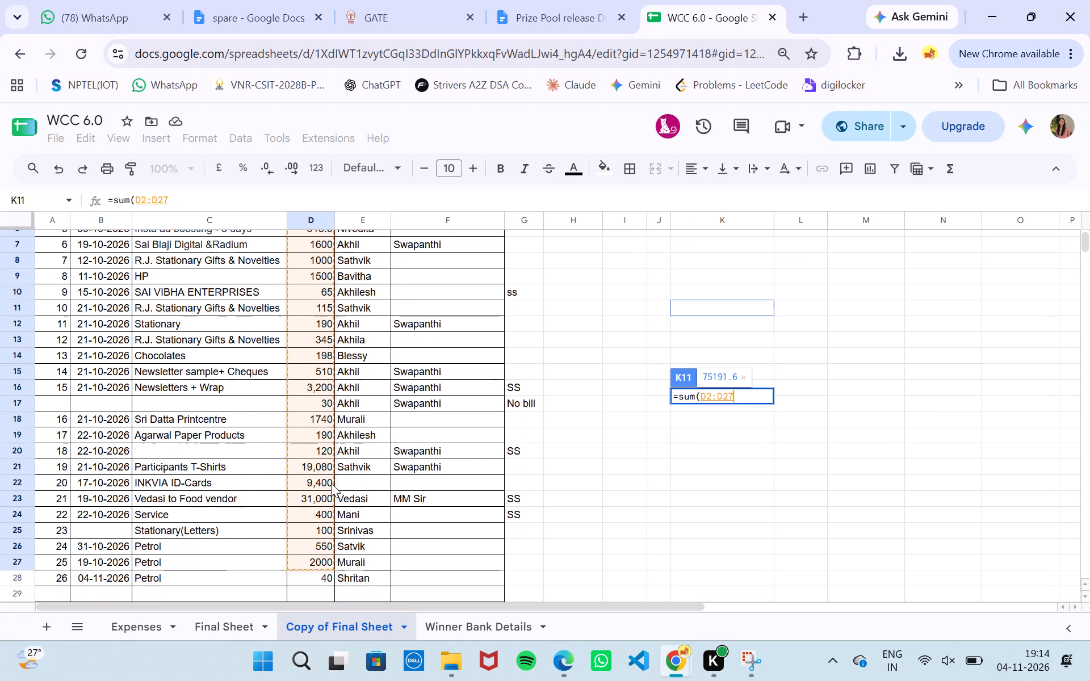
drag(331, 483, 328, 422)
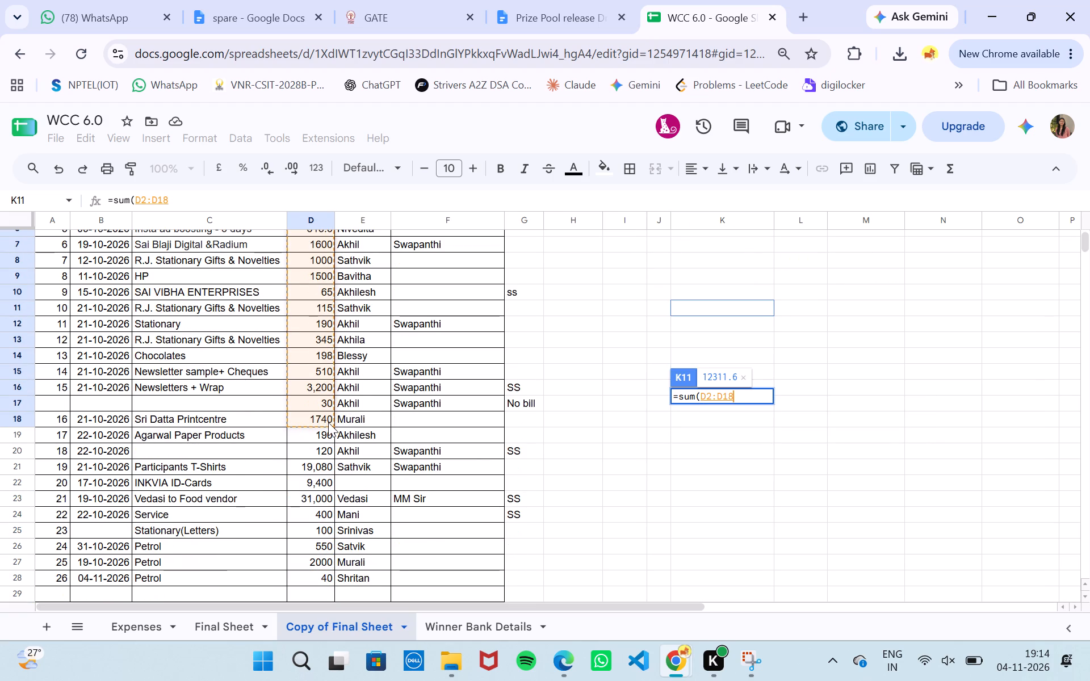
drag(328, 422, 334, 455)
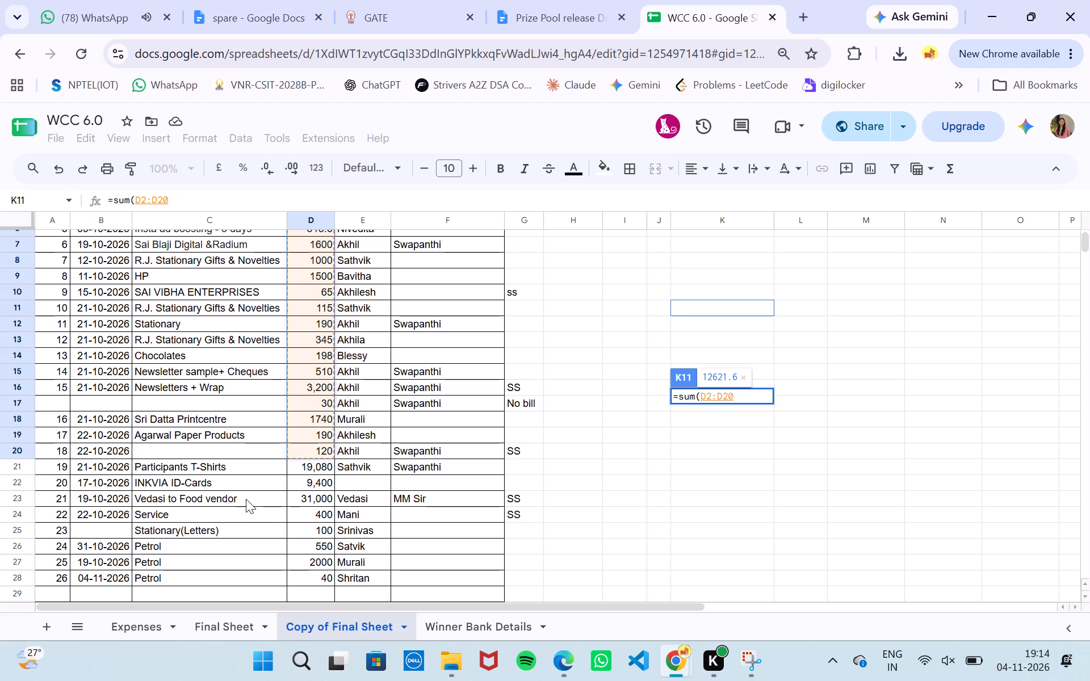
ctrl+click(308, 516)
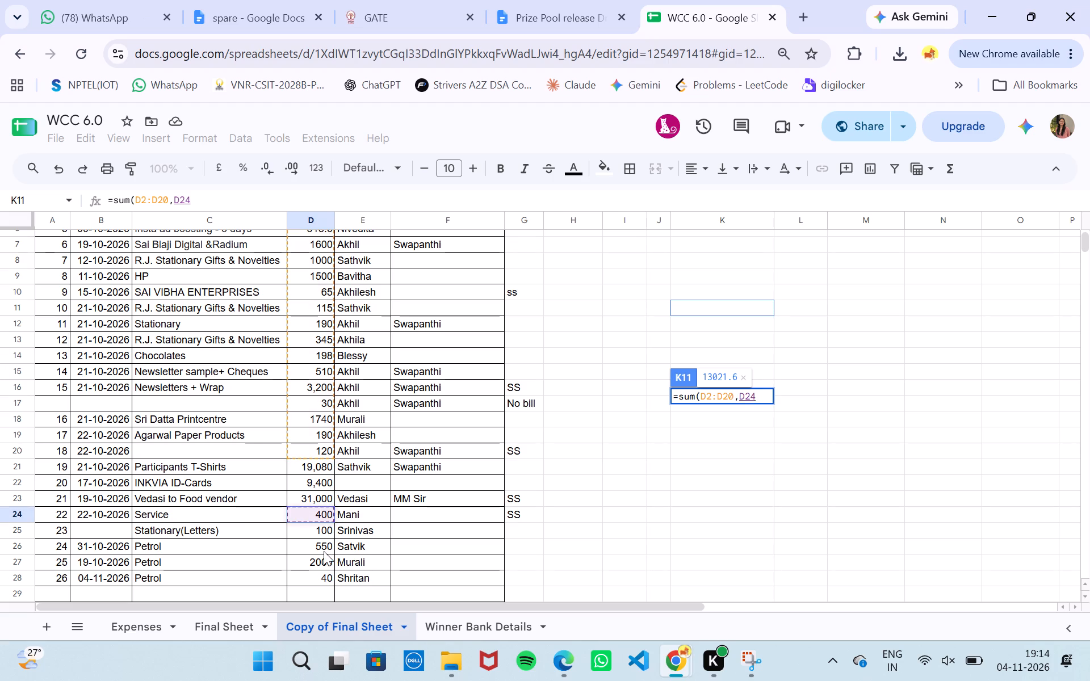
ctrl+click(313, 531)
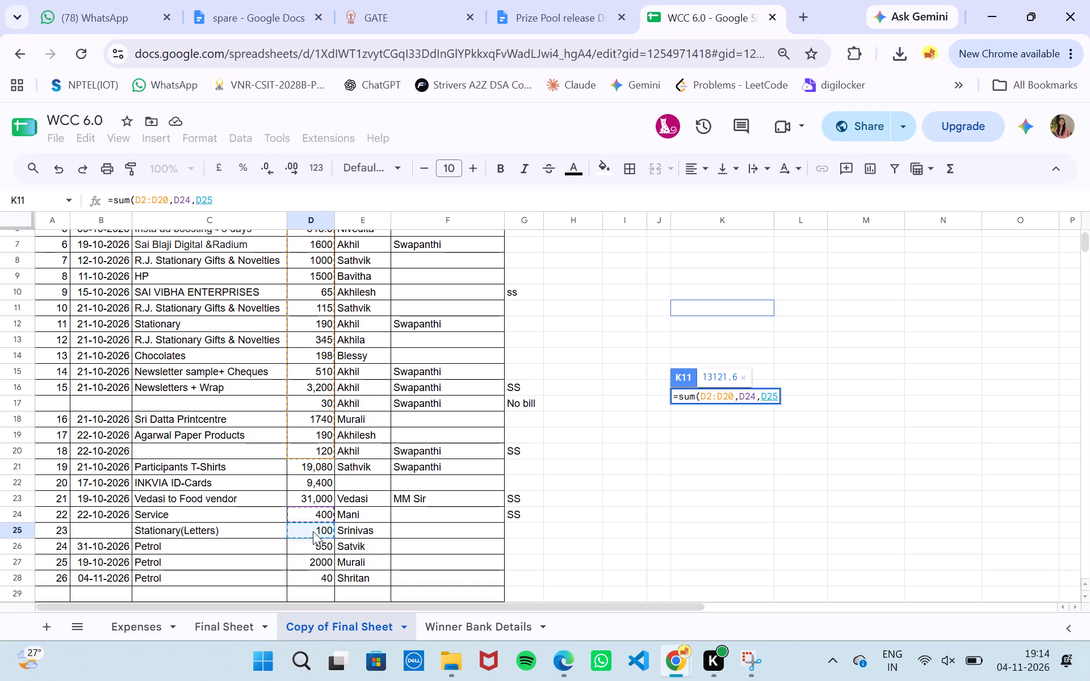
ctrl+click(318, 547)
ctrl+click(323, 566)
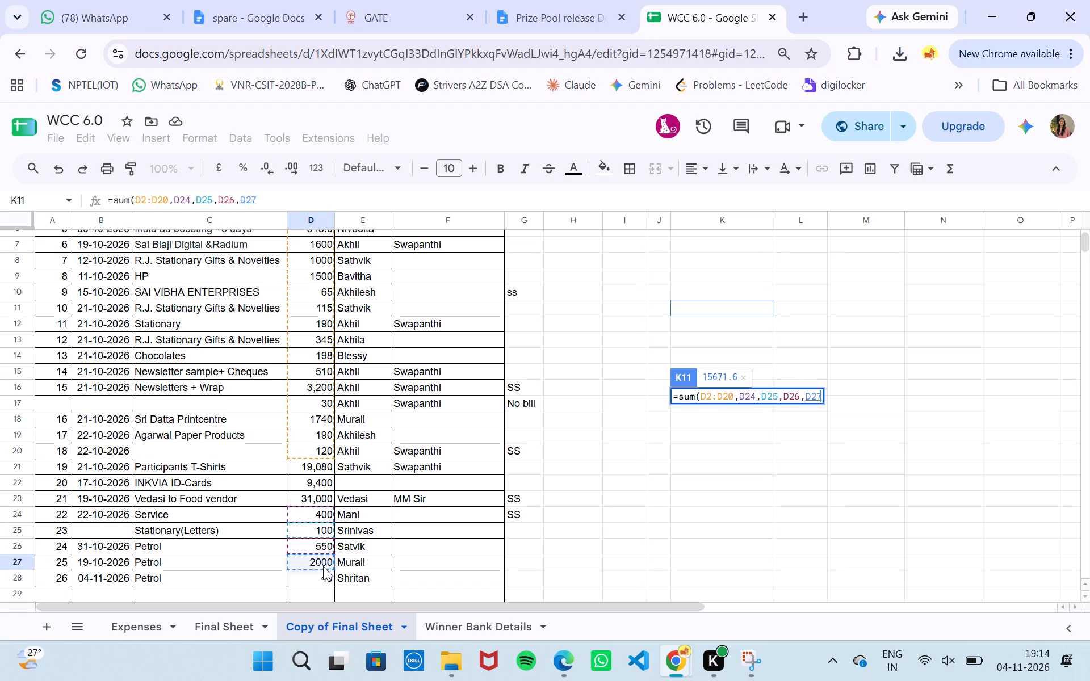
ctrl+click(327, 578)
key(shift+parenright)
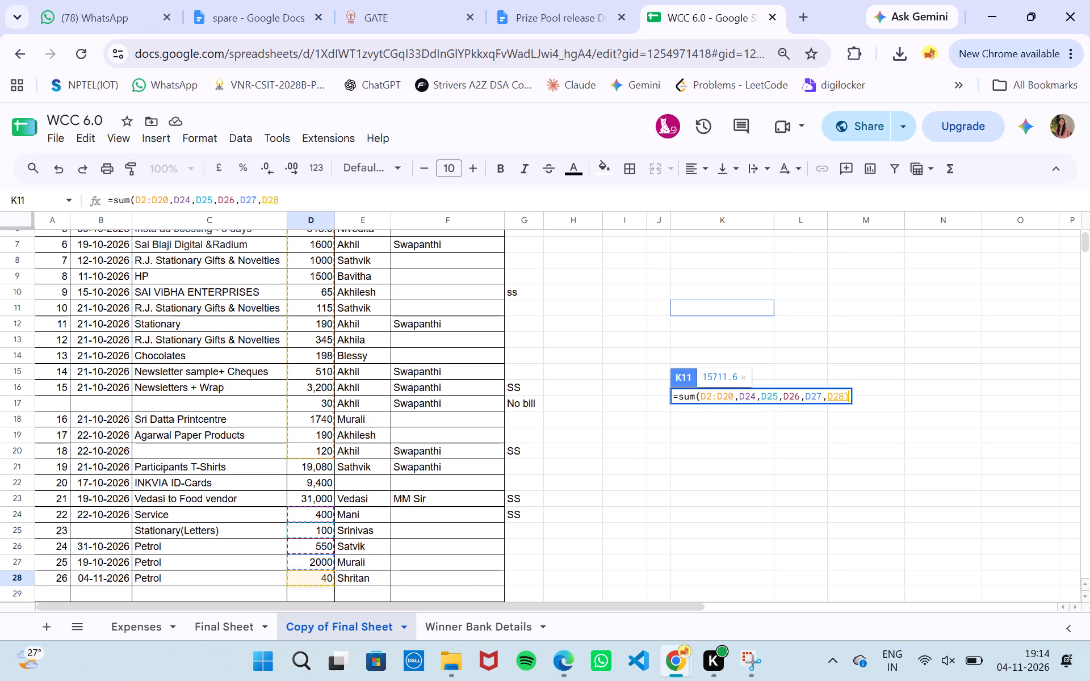
key(Return)
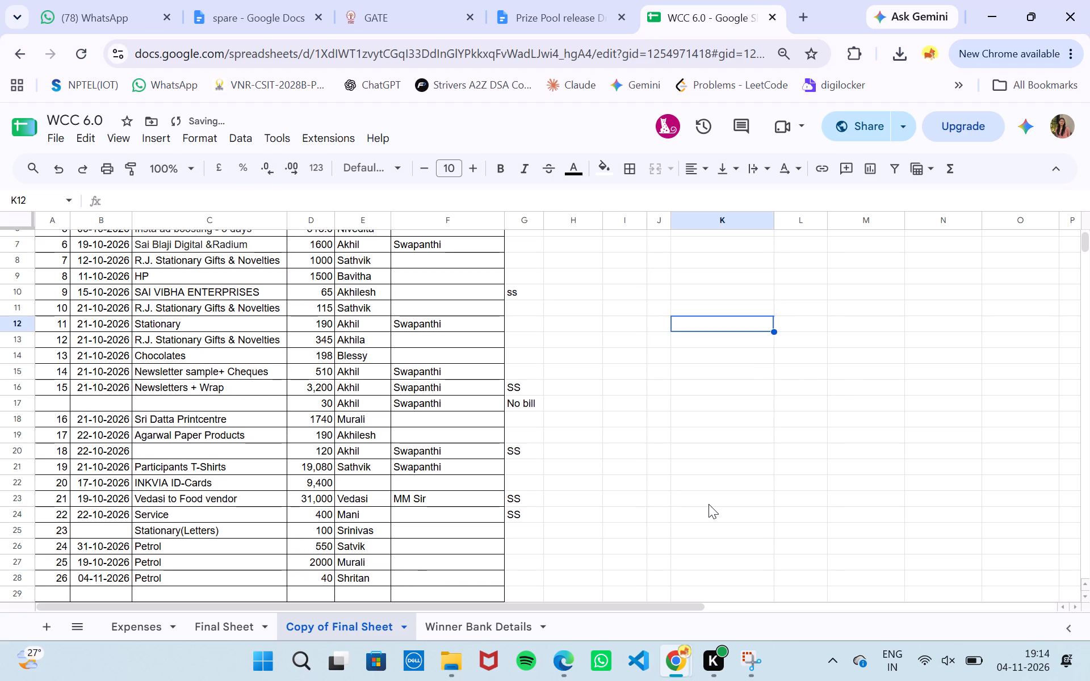
click(708, 504)
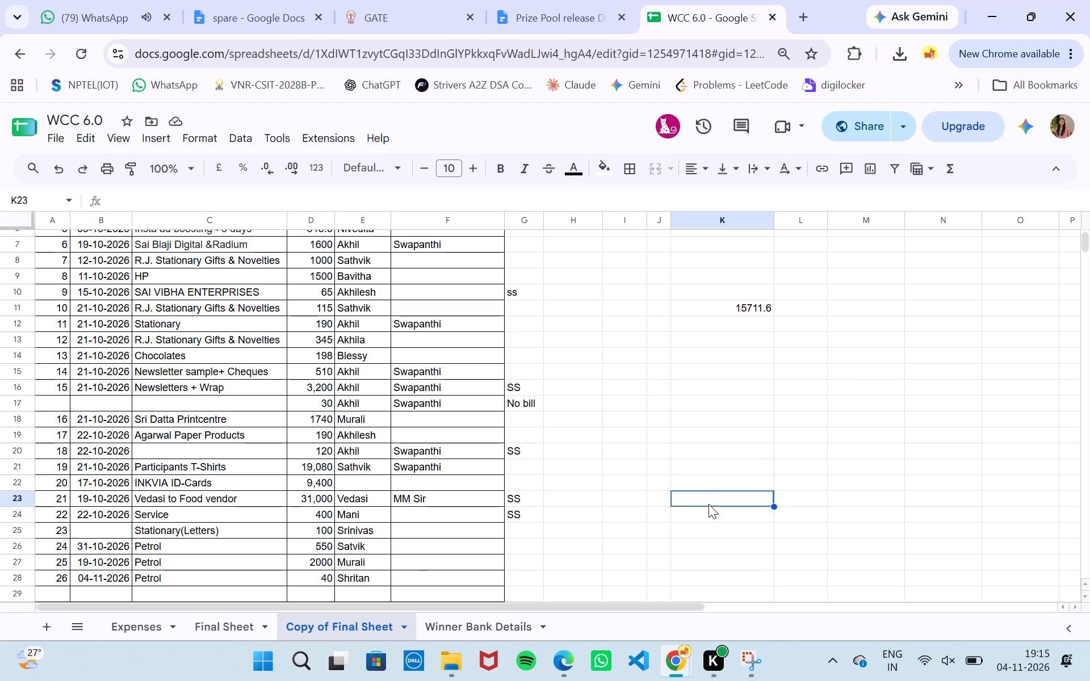
Enter 15,711.6 in F35 as the amount for the "Other" row above T-Shirts.
scroll(826, 417, down, 1)
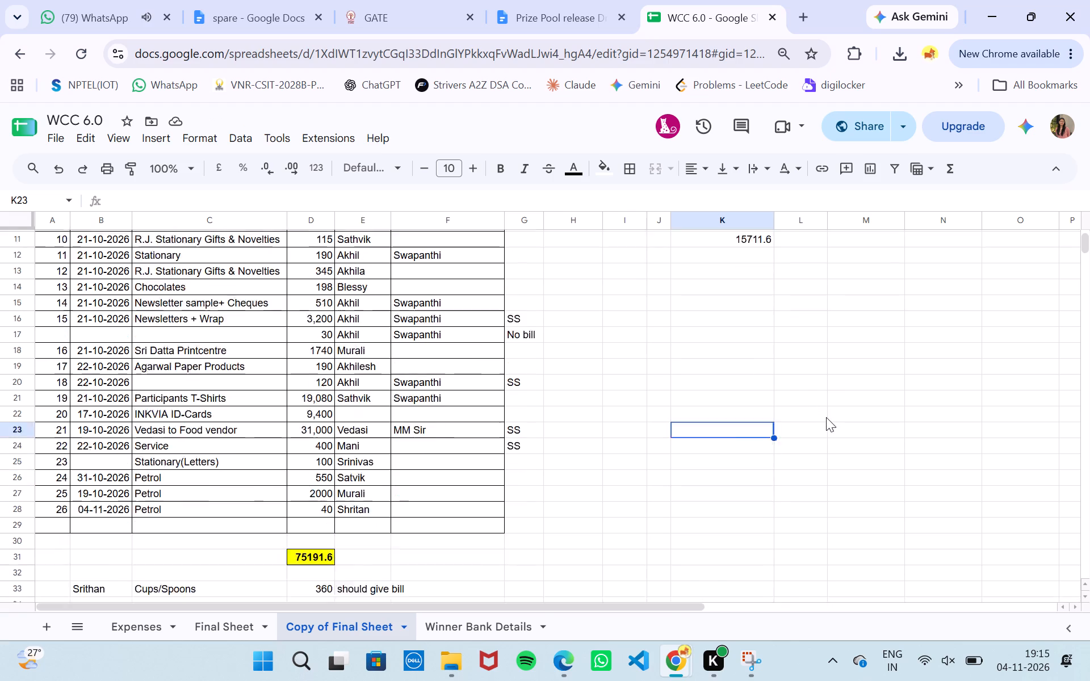
scroll(826, 417, down, 2)
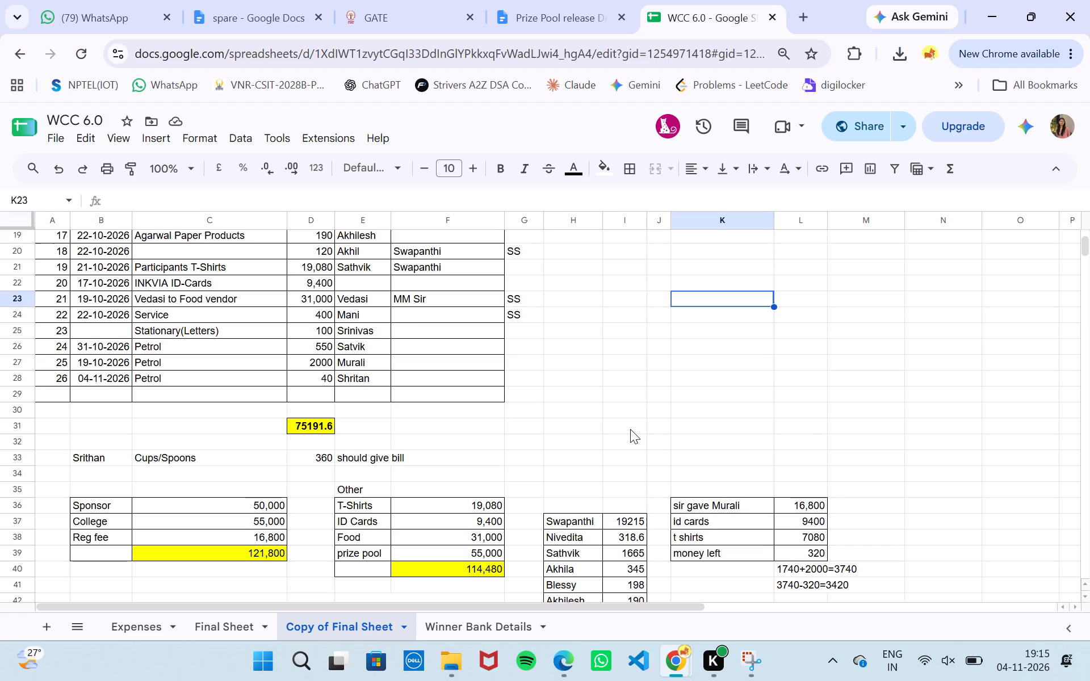
click(630, 429)
scroll(630, 429, up, 1)
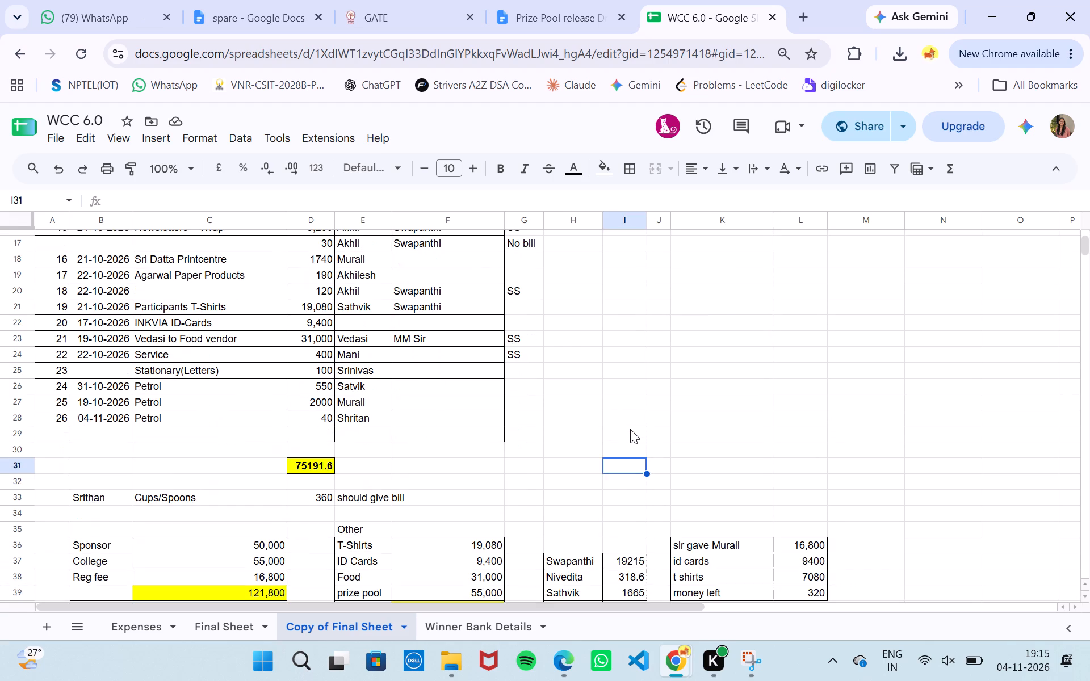
scroll(617, 459, down, 1)
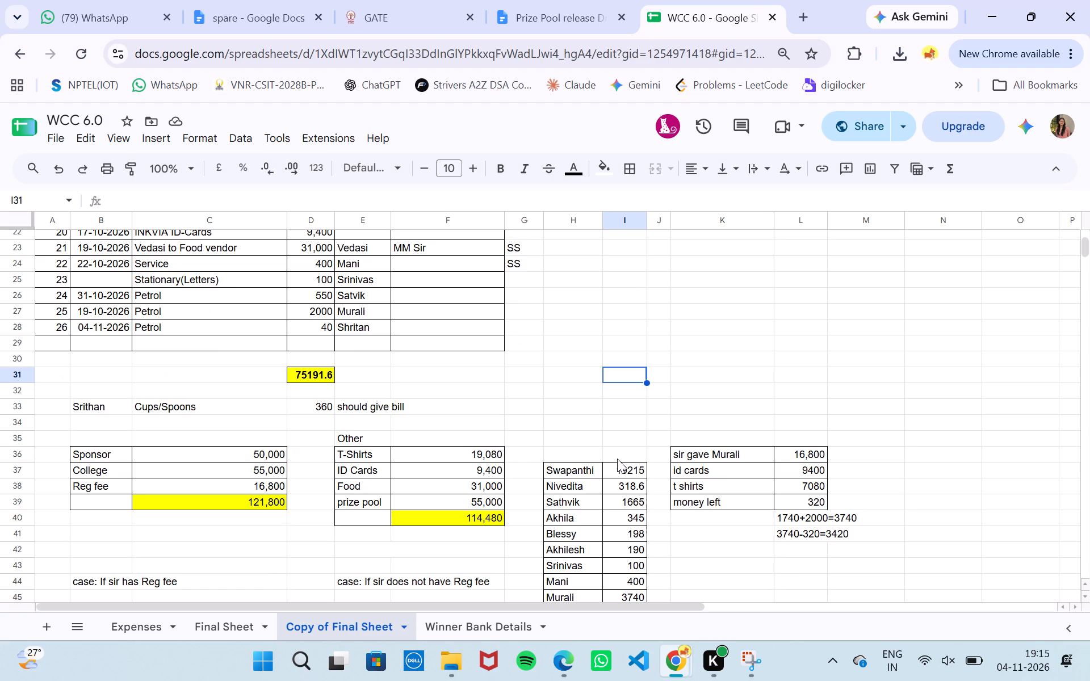
double_click(480, 435)
text(15)
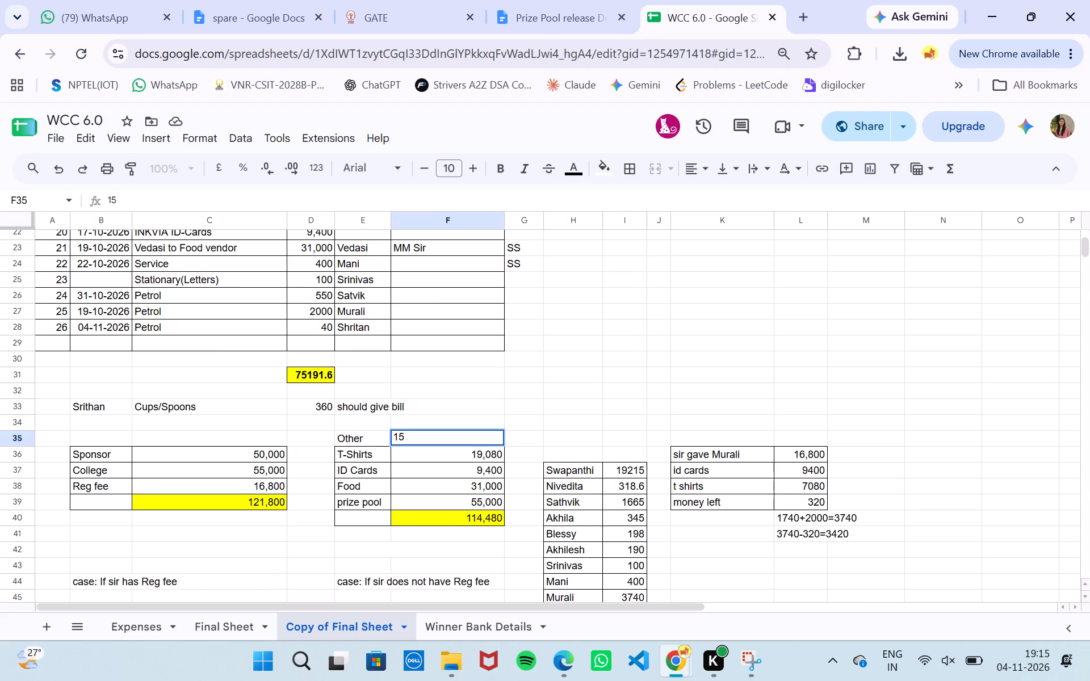
key(comma)
text(711.)
key(6)
key(Return)
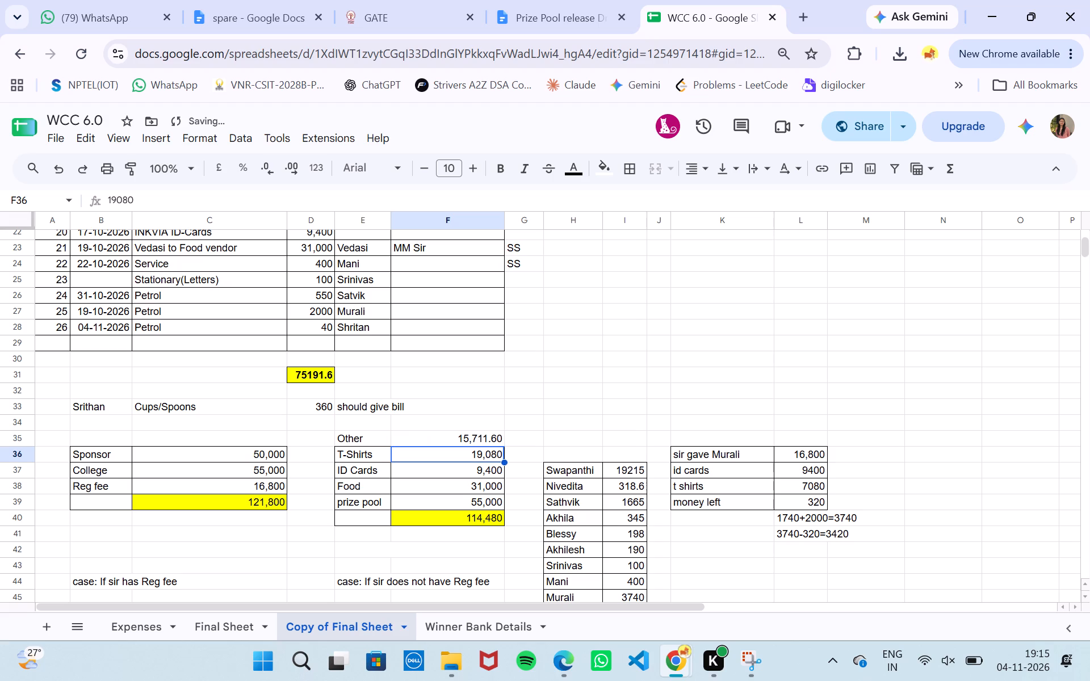
Apply all borders to the "Other" row cells E35:F35.
click(372, 447)
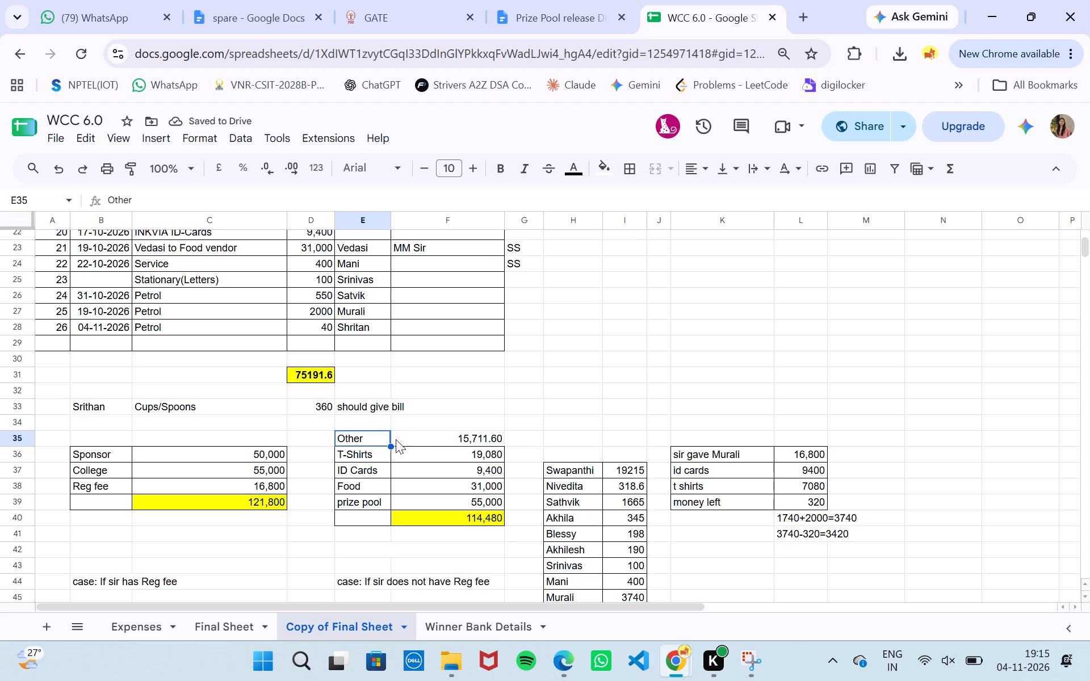
drag(374, 437, 431, 438)
click(594, 389)
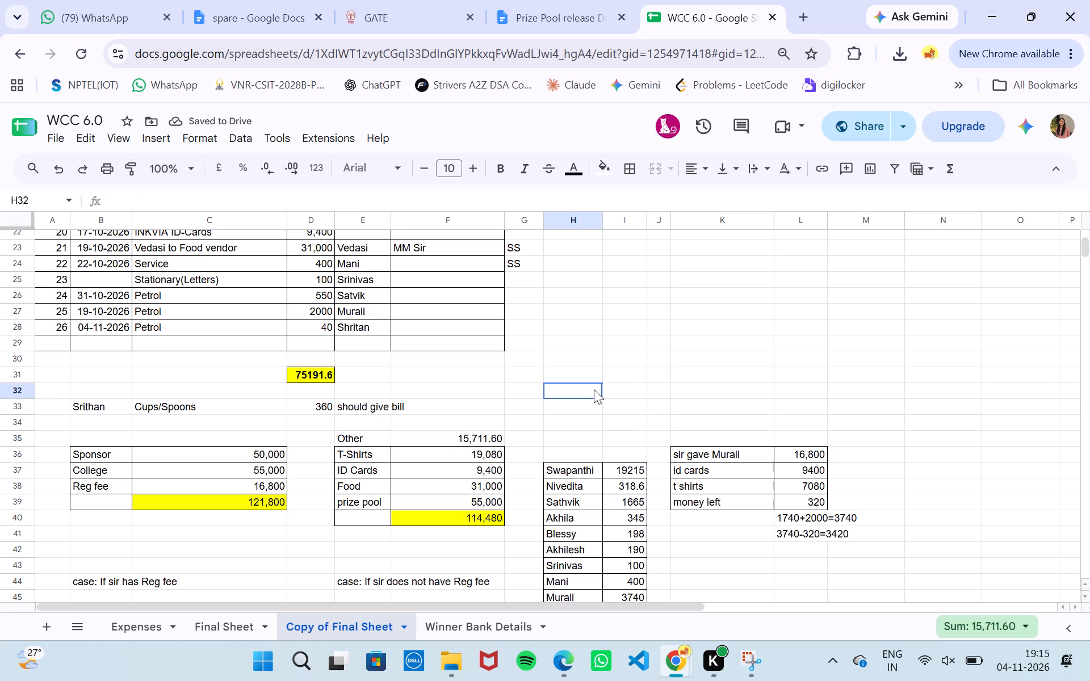
drag(352, 435, 406, 436)
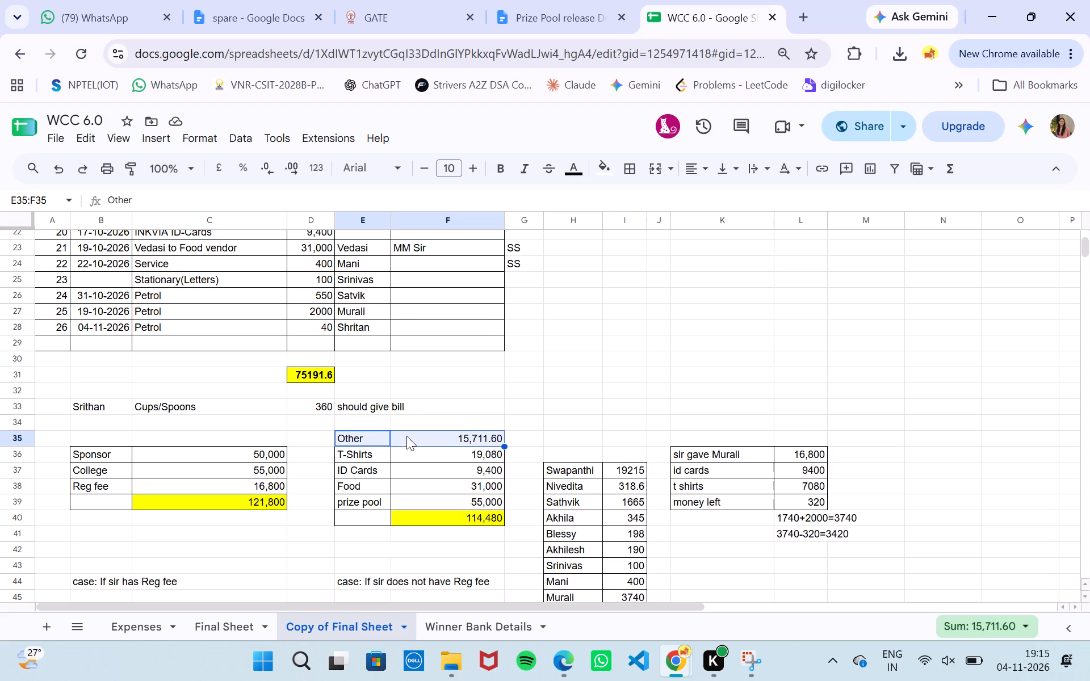
click(610, 166)
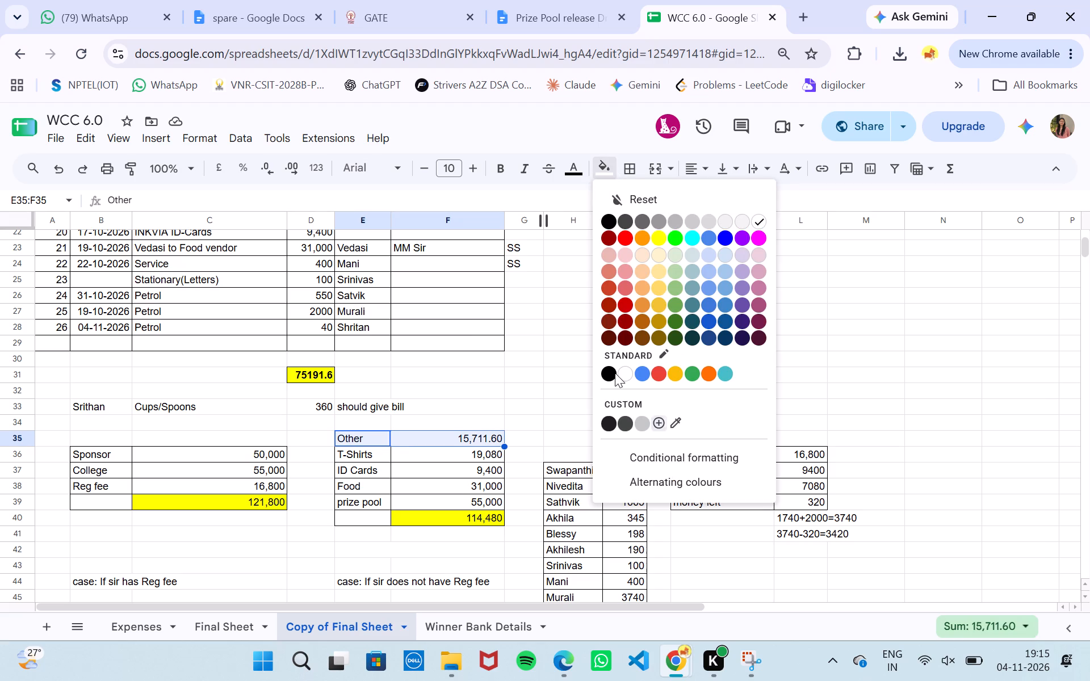
click(632, 170)
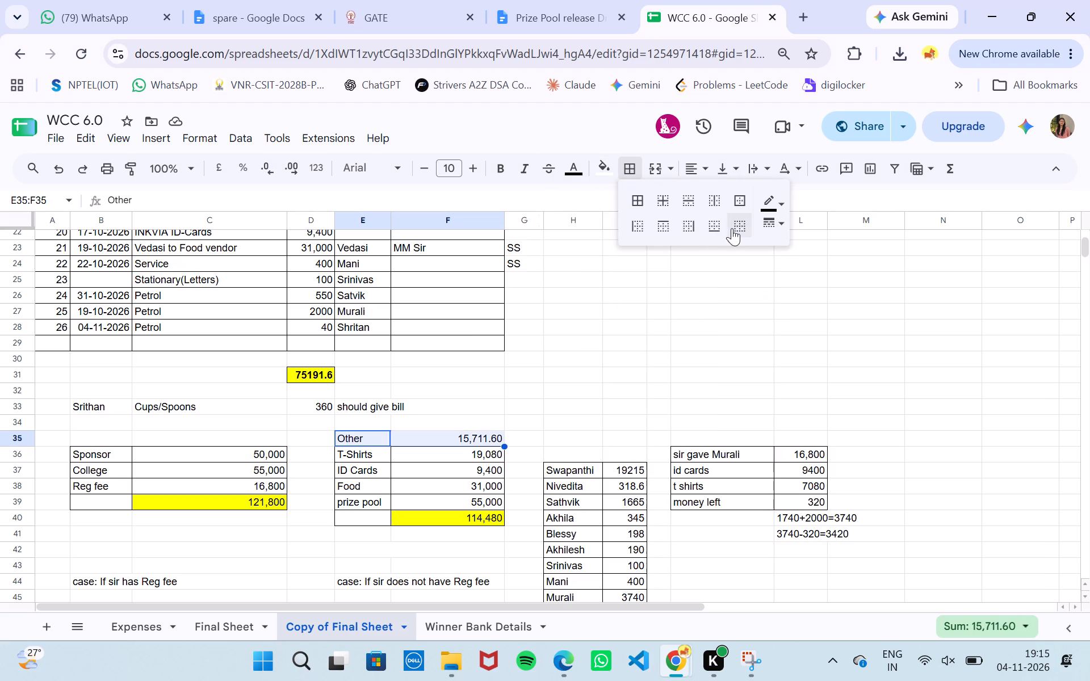
click(642, 203)
click(593, 405)
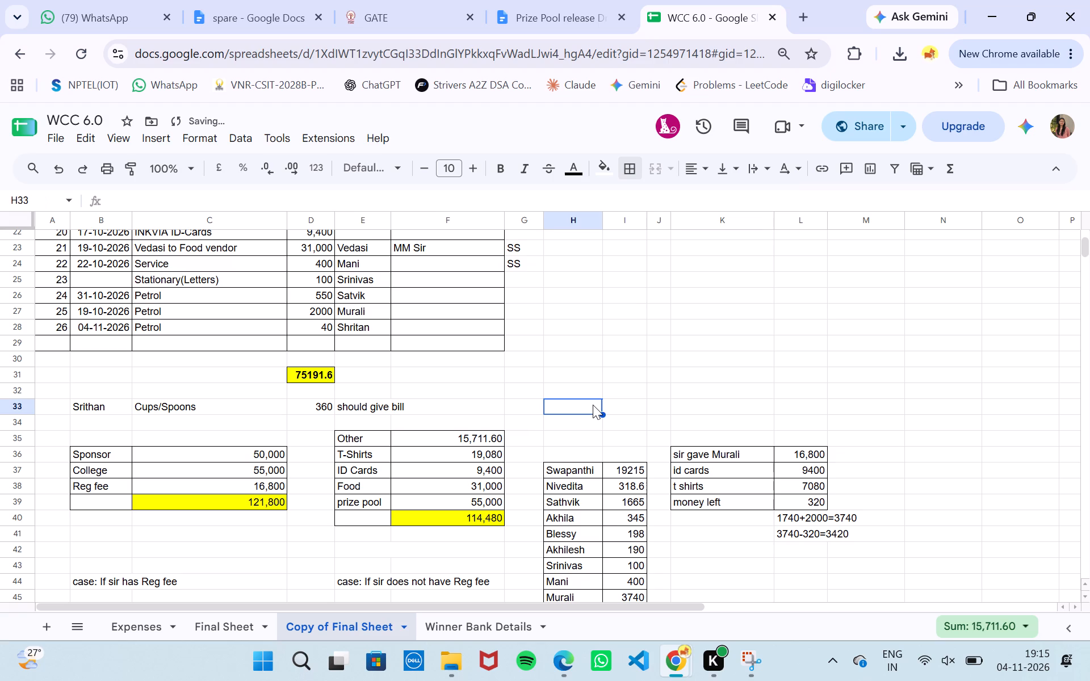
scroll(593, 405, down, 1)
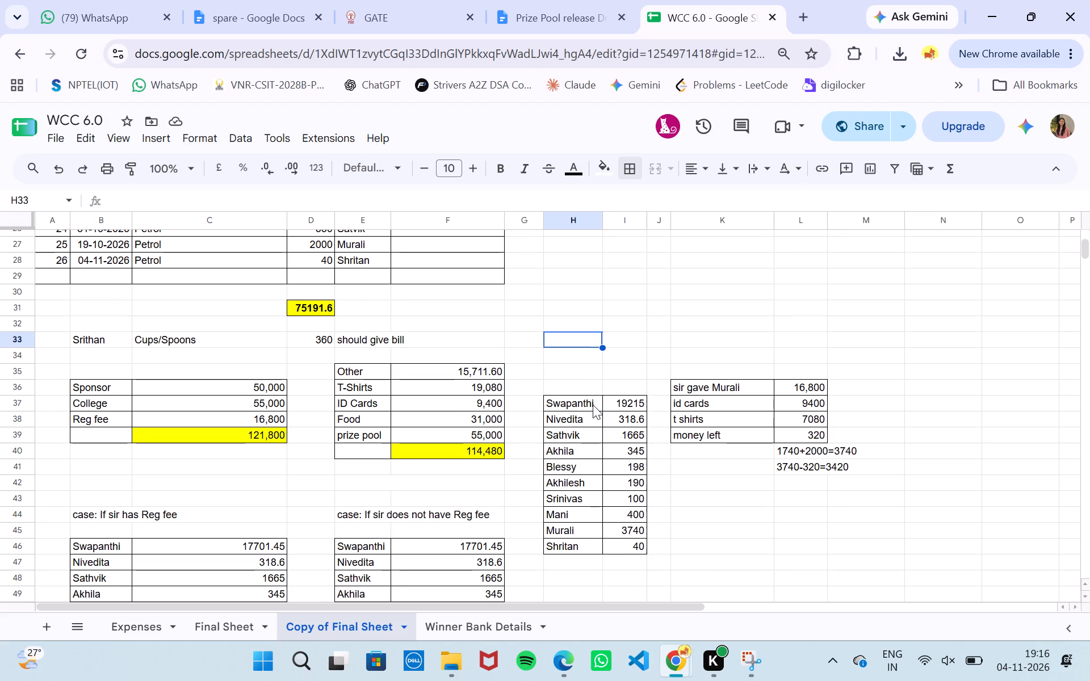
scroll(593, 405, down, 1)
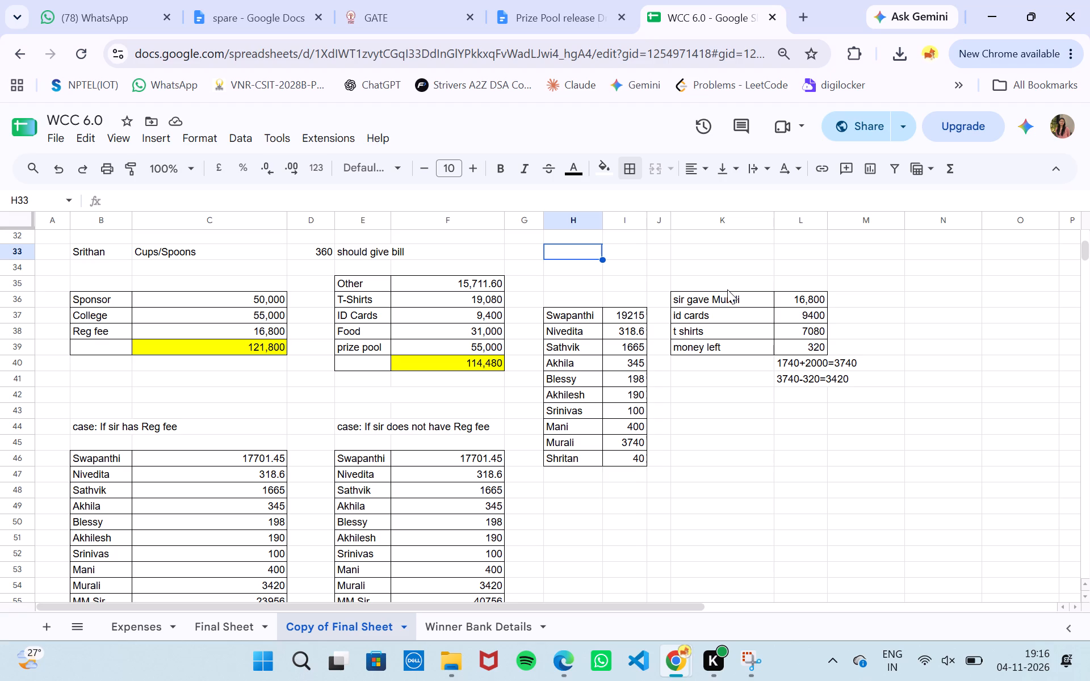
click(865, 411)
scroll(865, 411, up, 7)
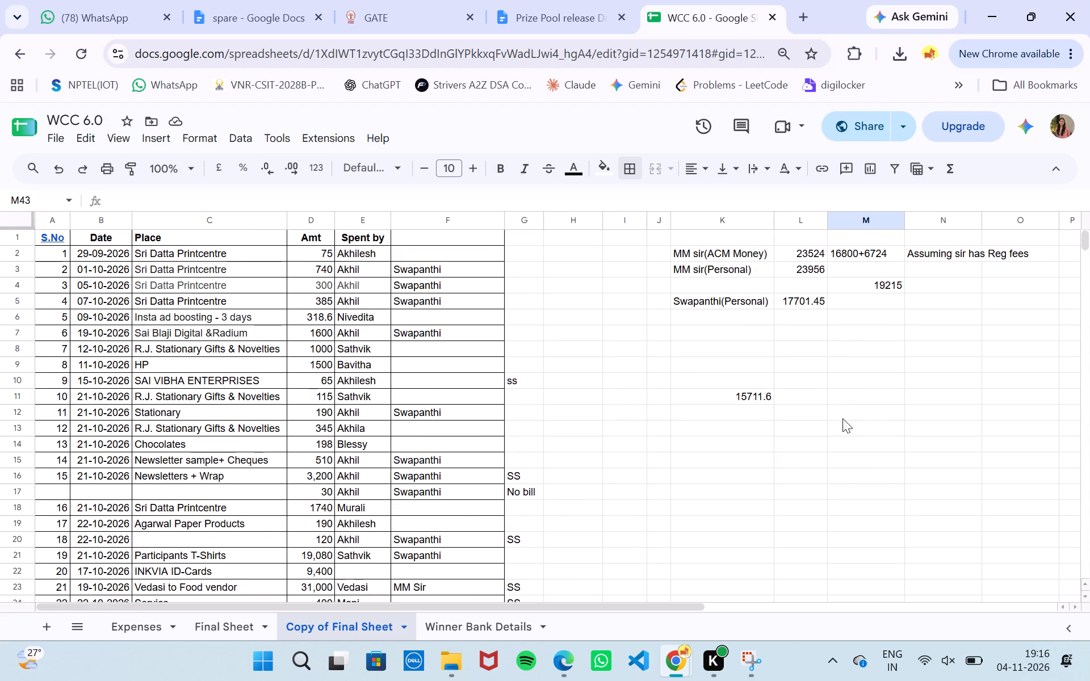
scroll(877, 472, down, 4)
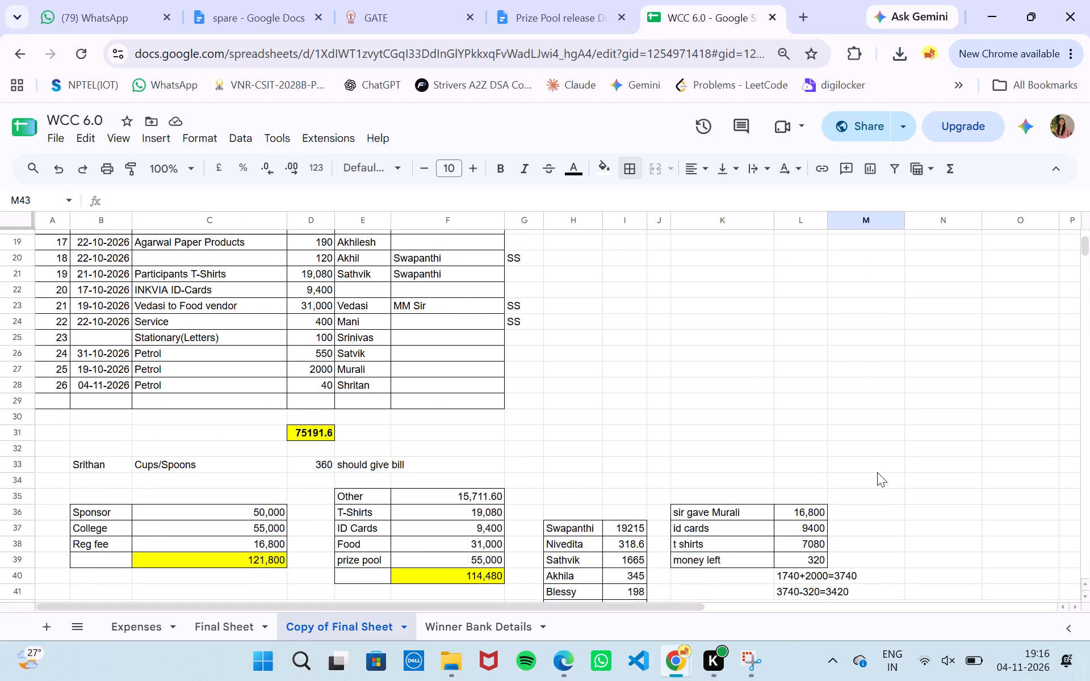
Delete the "Final Sheet" worksheet from the WCC 6.0 spreadsheet.
scroll(877, 472, down, 3)
click(225, 623)
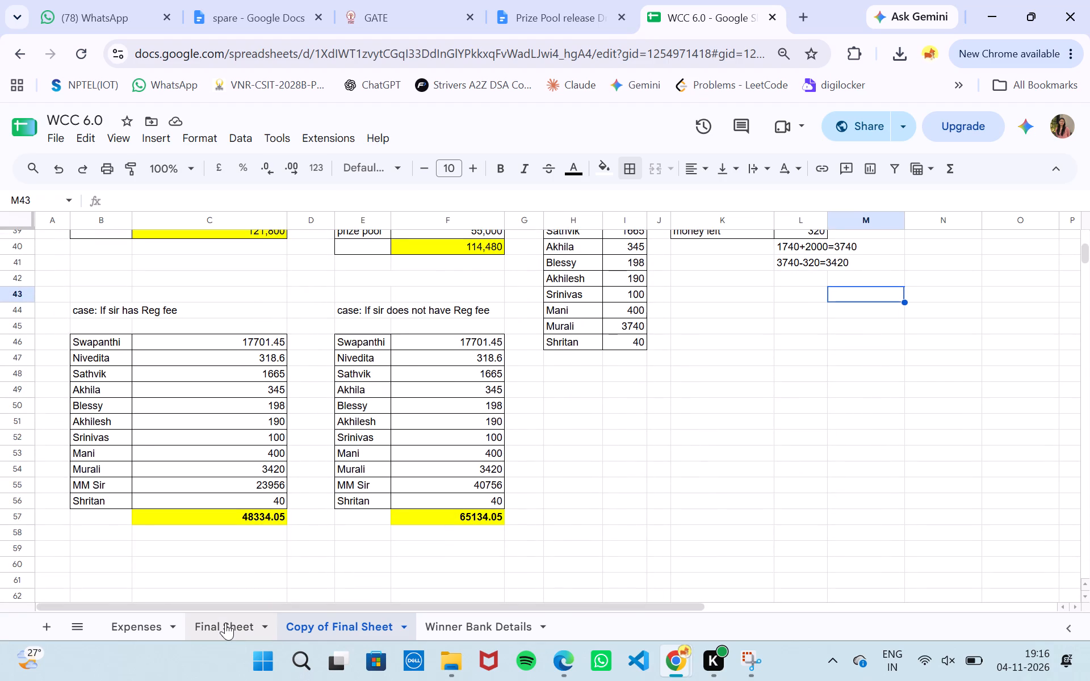
key(Delete)
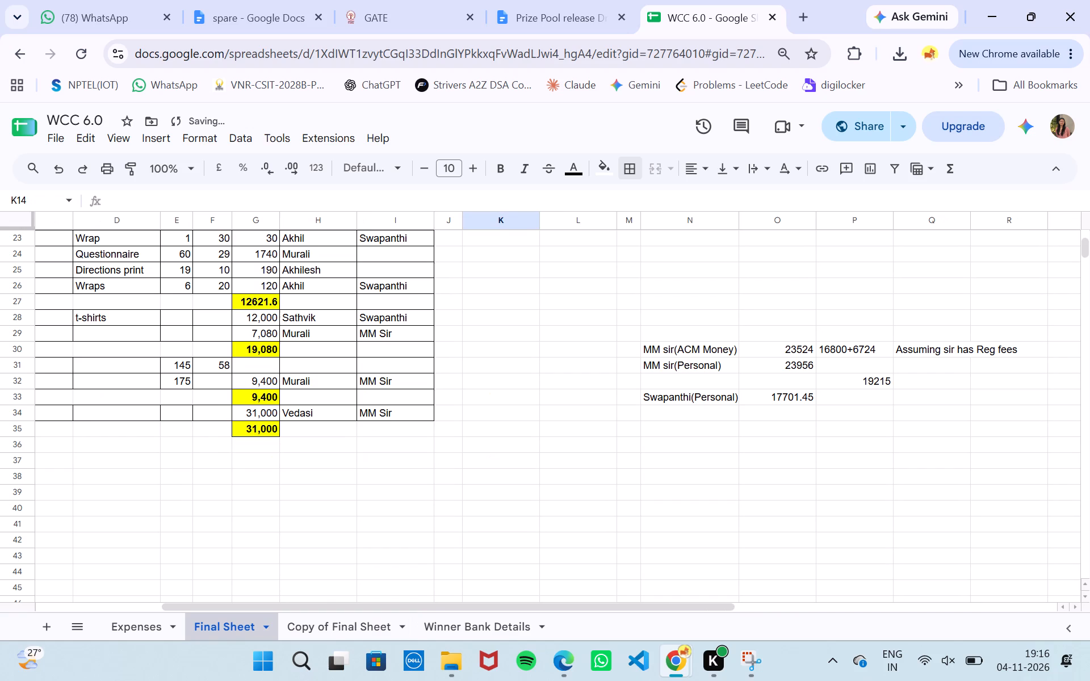
click(266, 629)
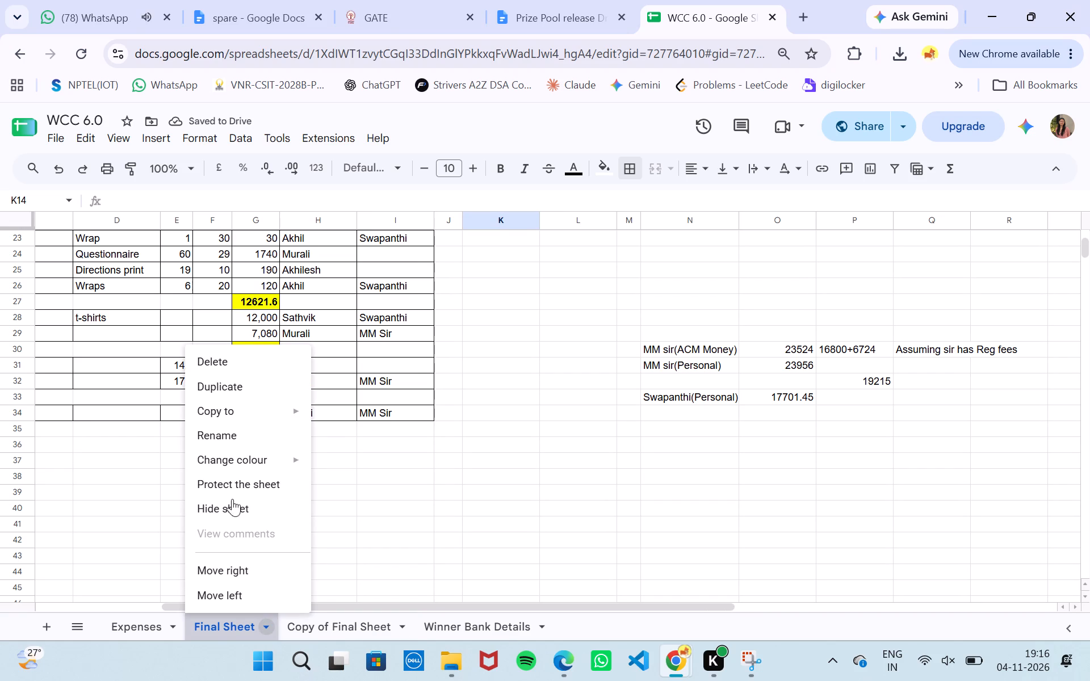
click(221, 361)
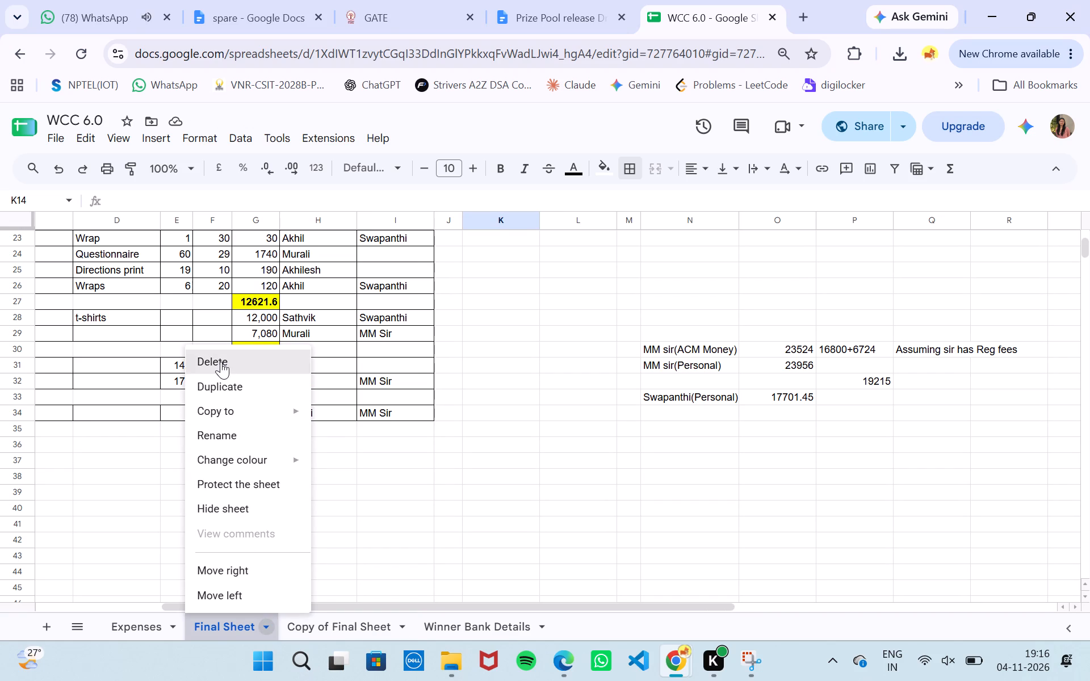
click(713, 403)
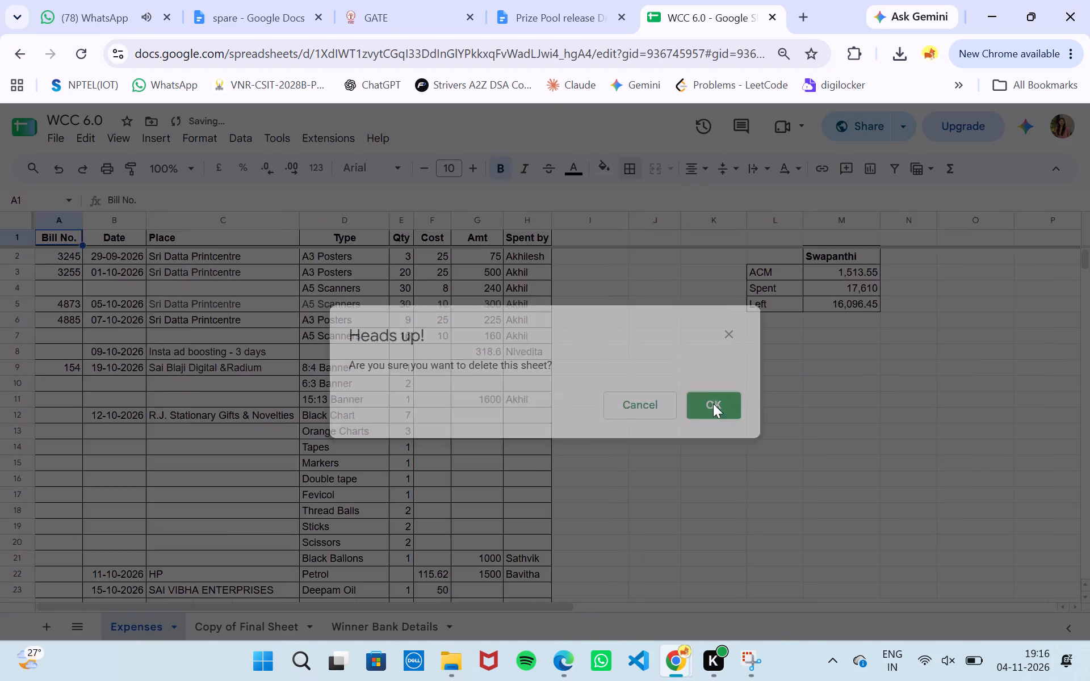
Review the expense list, summary tables and reimbursement tables in Copy of Final Sheet.
click(208, 633)
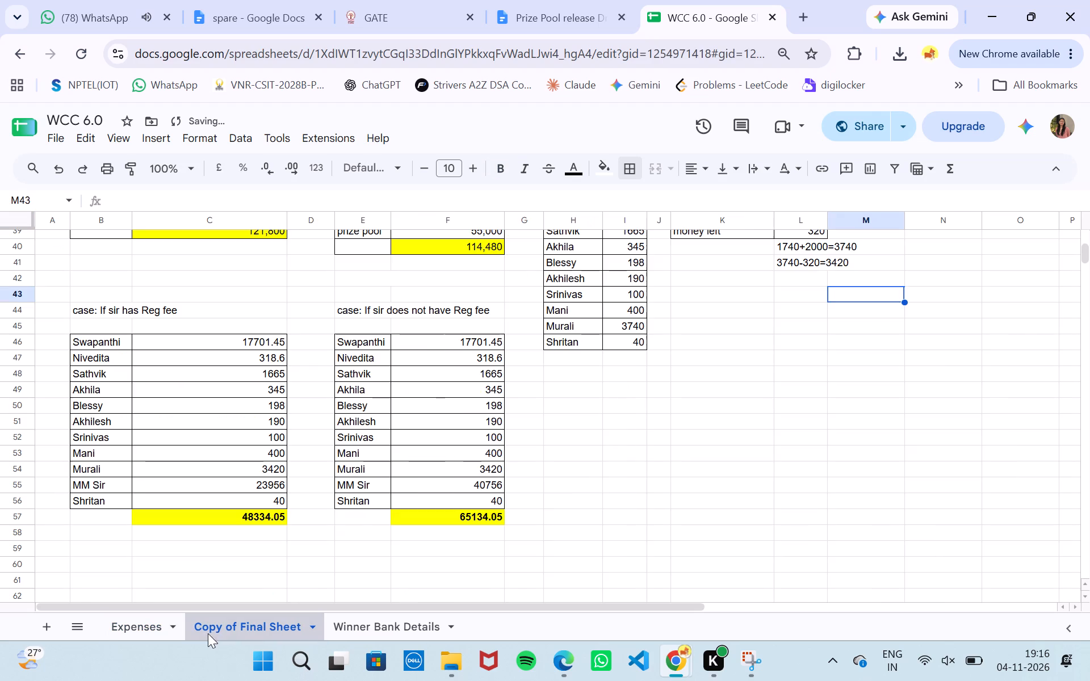
click(669, 423)
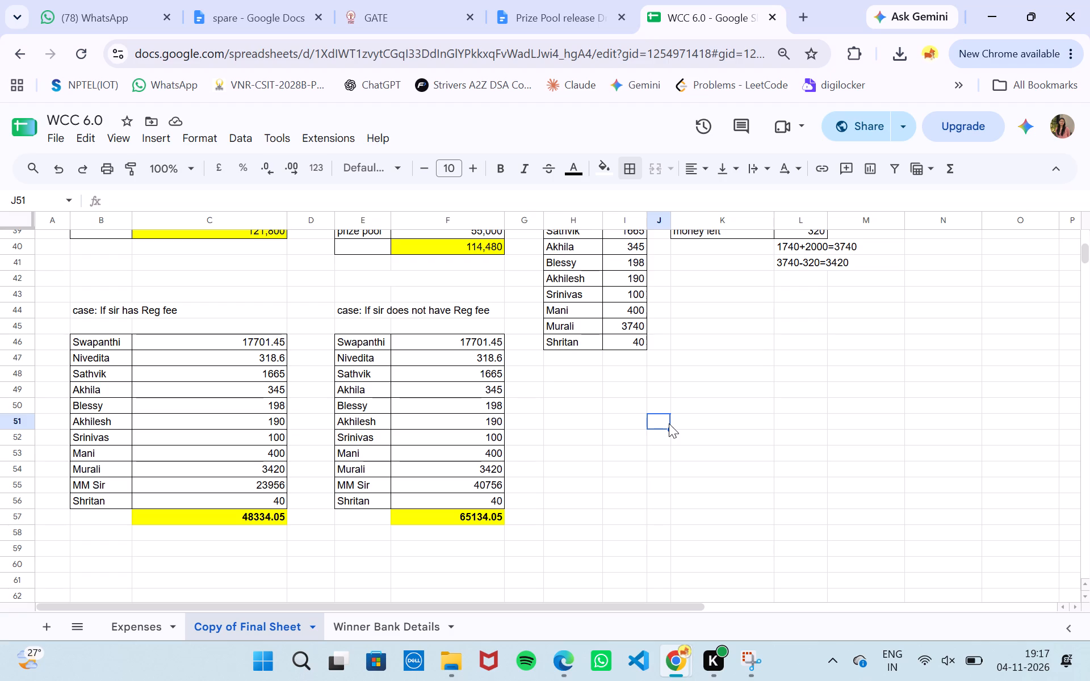
scroll(673, 447, up, 7)
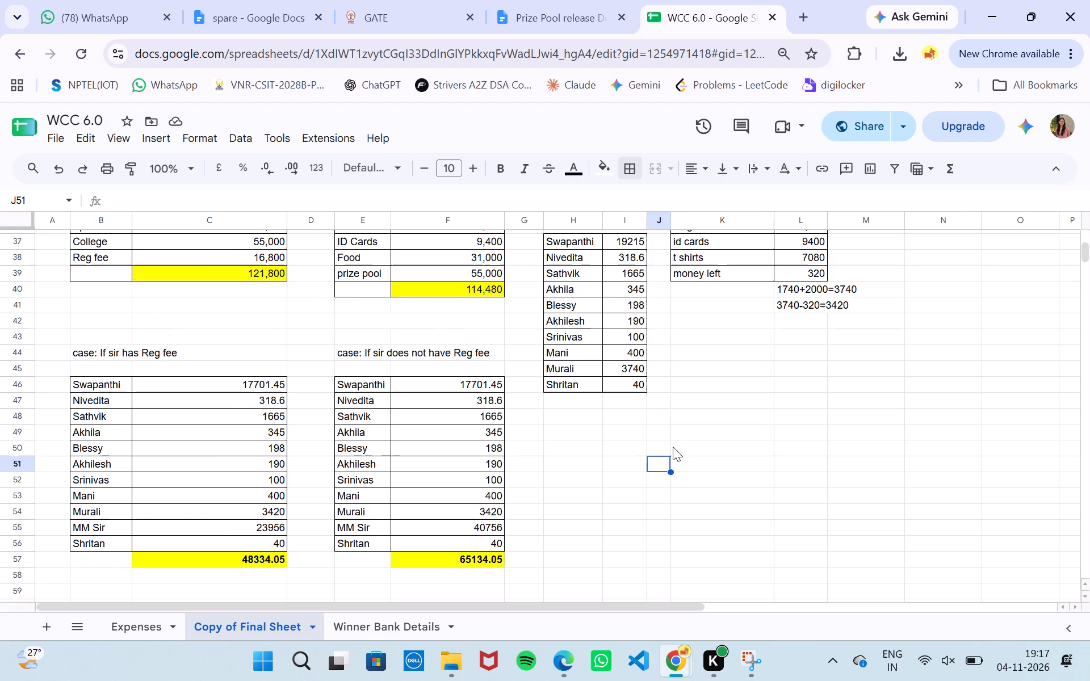
scroll(673, 447, up, 5)
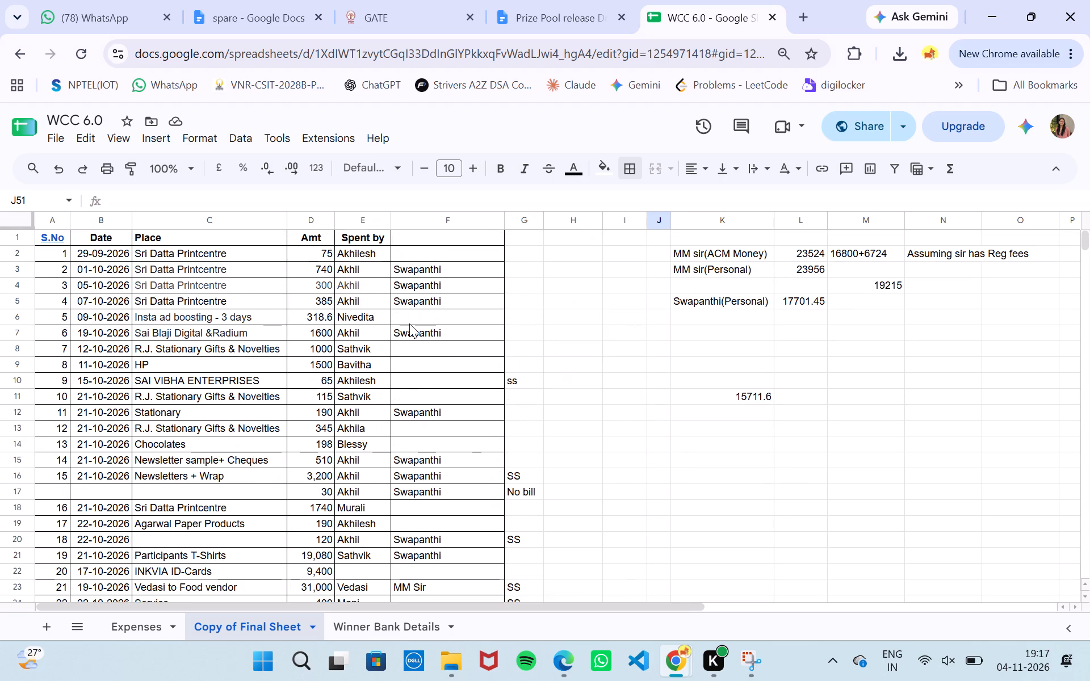
scroll(536, 361, down, 1)
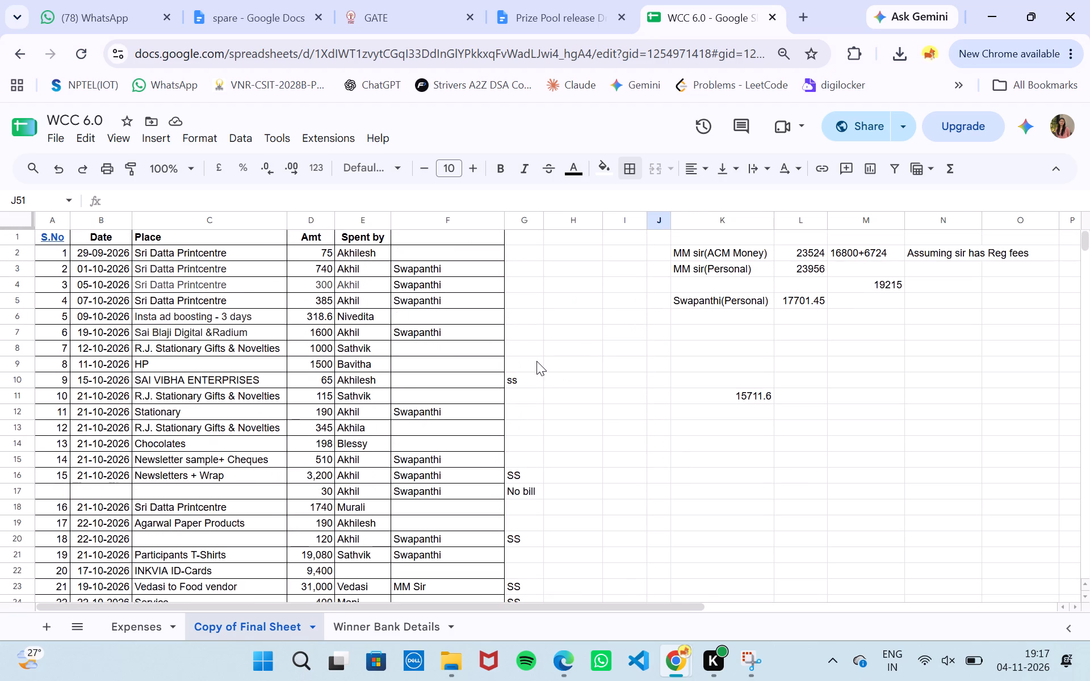
scroll(536, 361, down, 2)
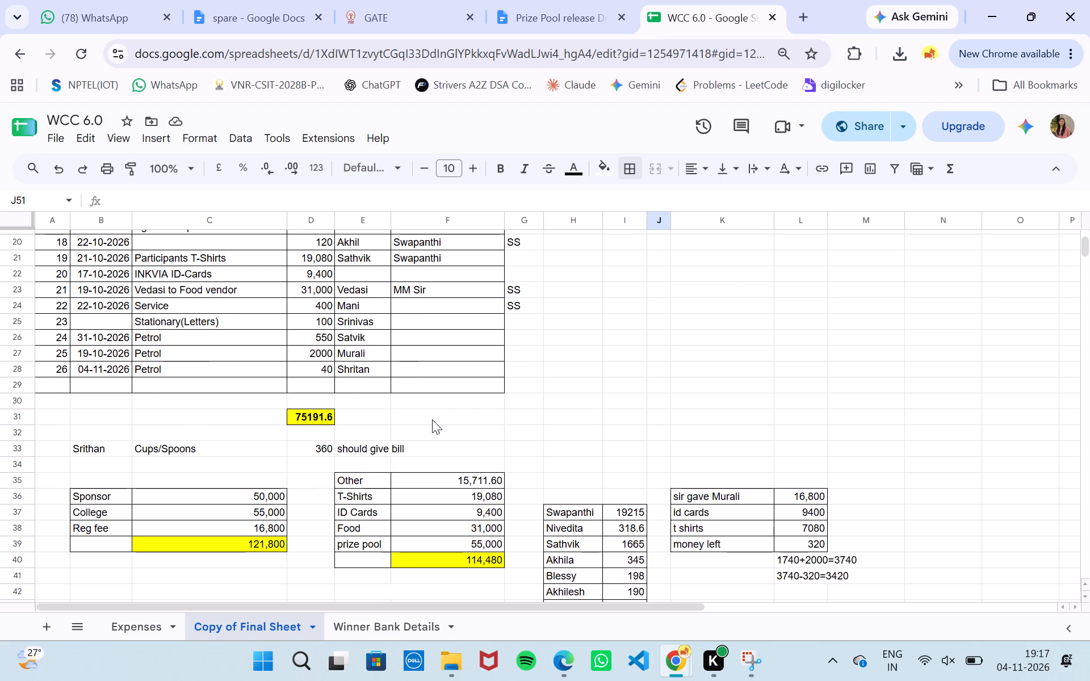
scroll(471, 434, down, 1)
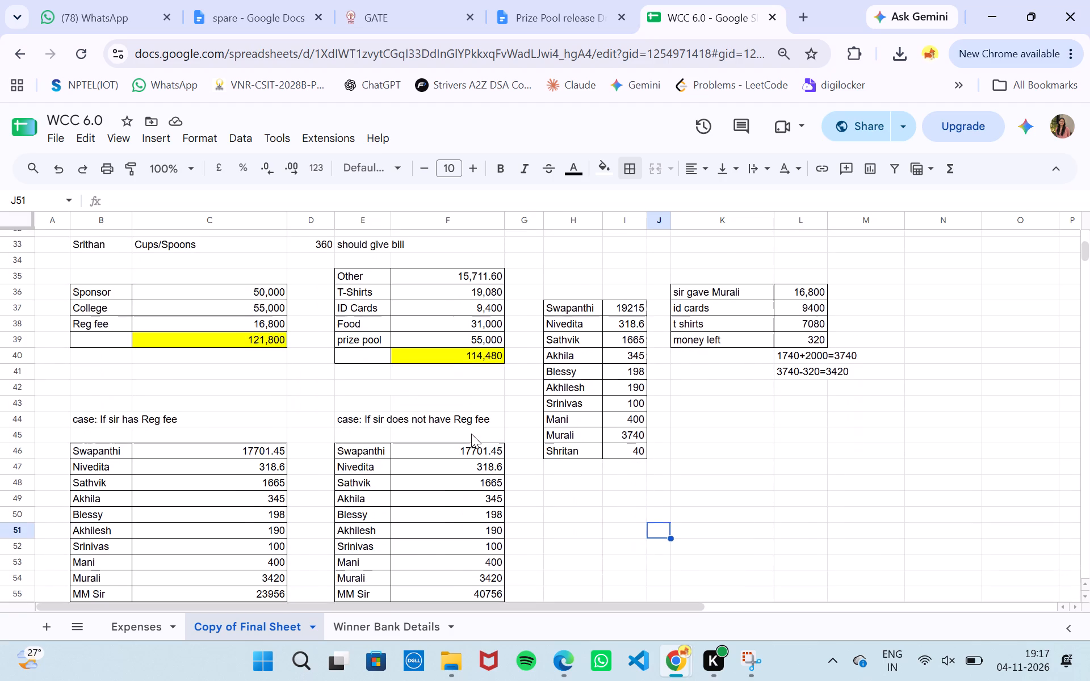
scroll(471, 434, down, 2)
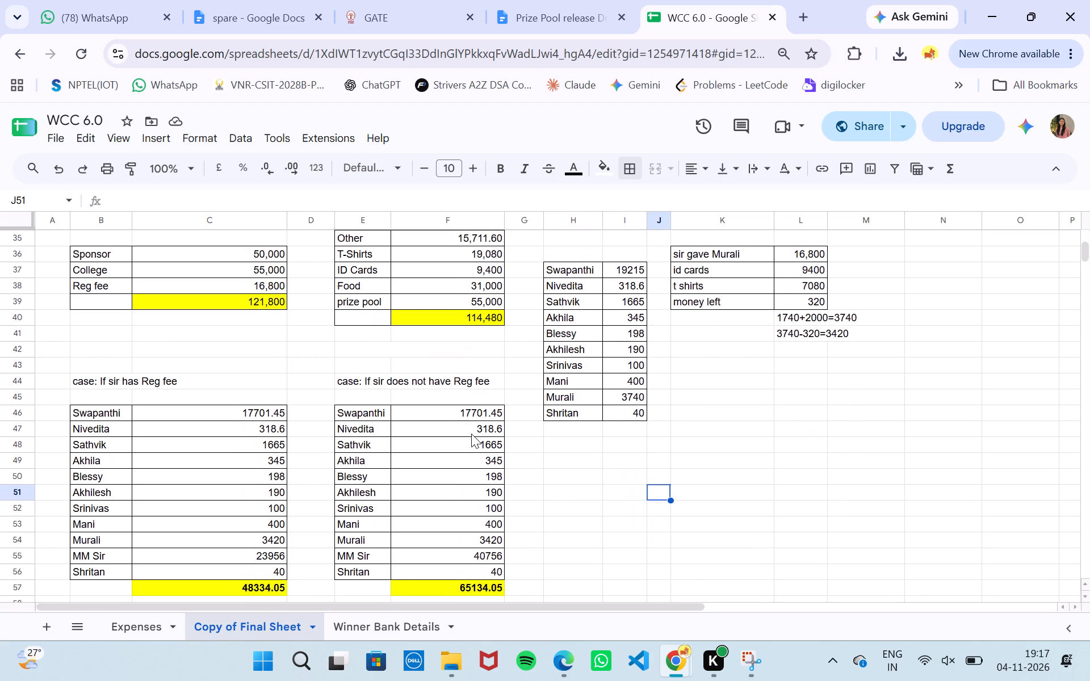
scroll(471, 434, down, 1)
key(ctrl+minus)
scroll(455, 428, up, 2)
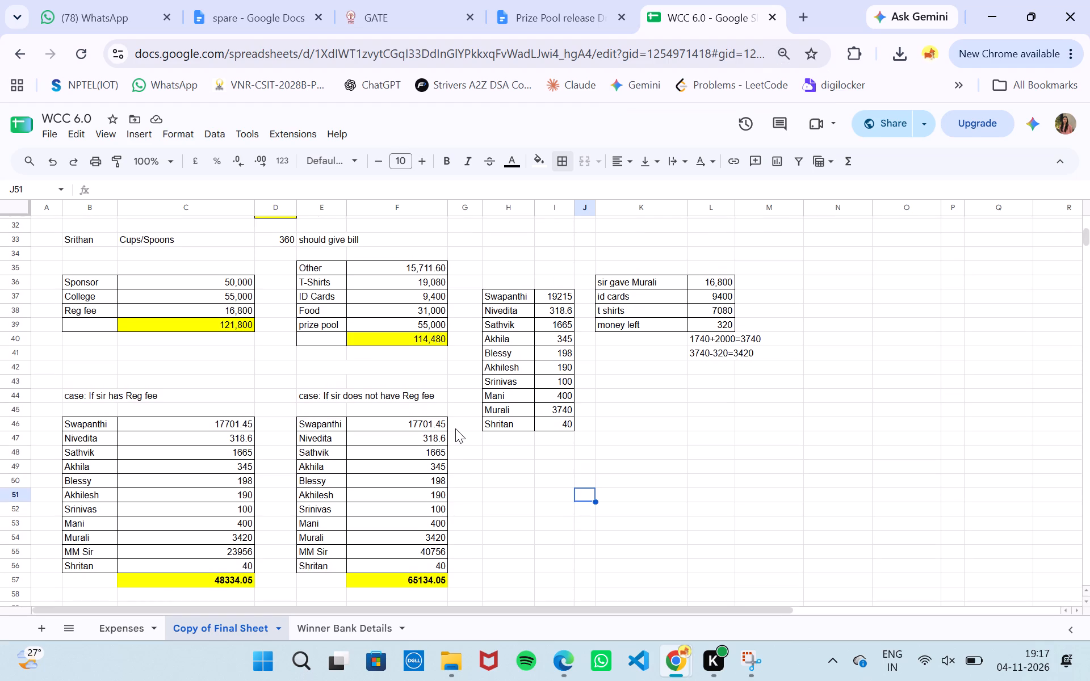
scroll(455, 428, up, 1)
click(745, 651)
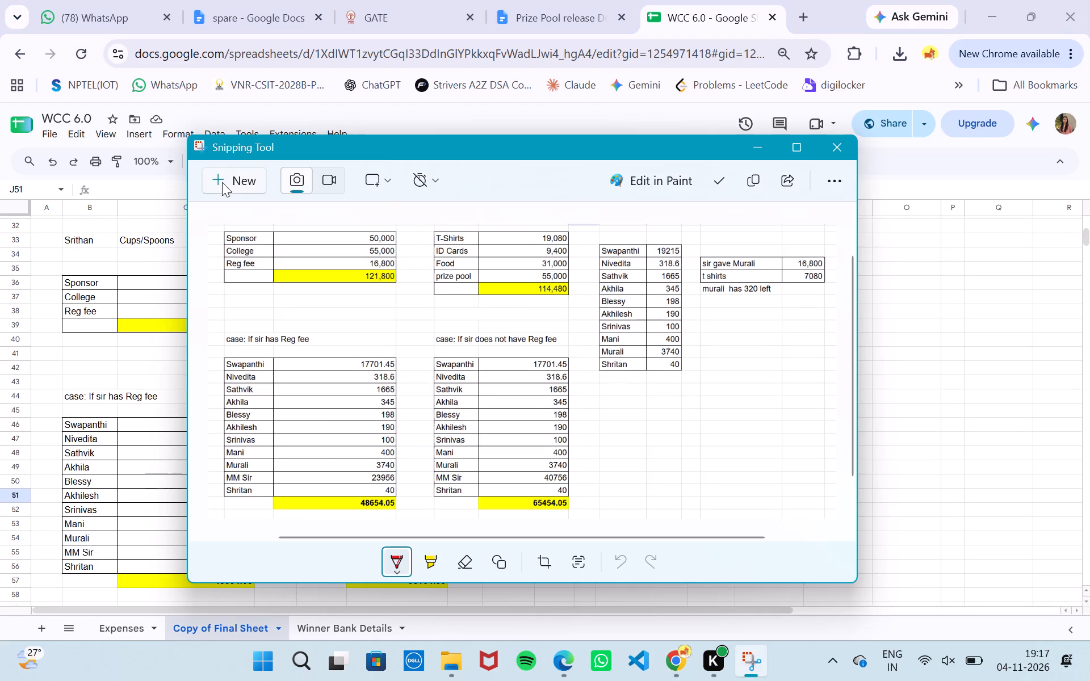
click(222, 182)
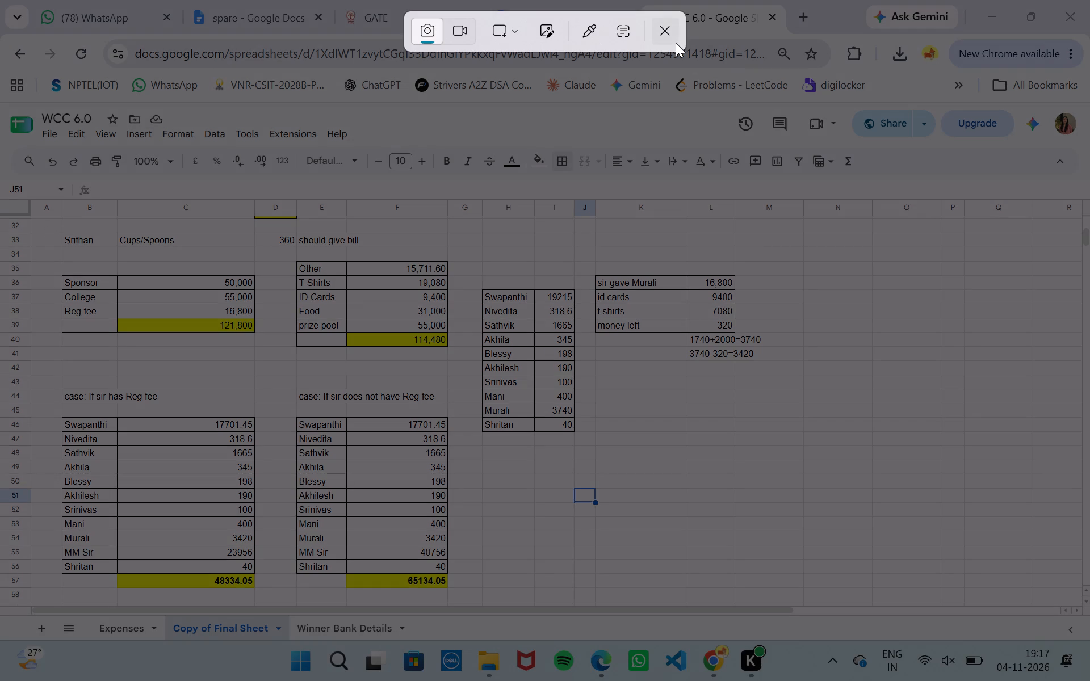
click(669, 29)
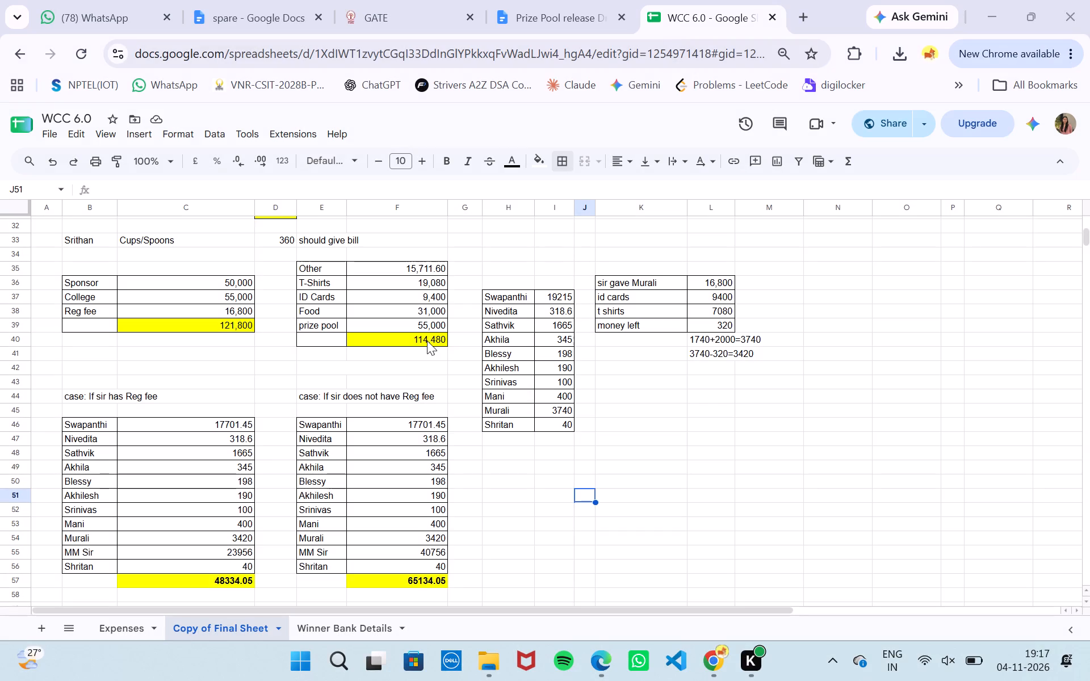
Change the total formula in F40 to =SUM(F35:F39) so it includes the "Other" row.
double_click(426, 340)
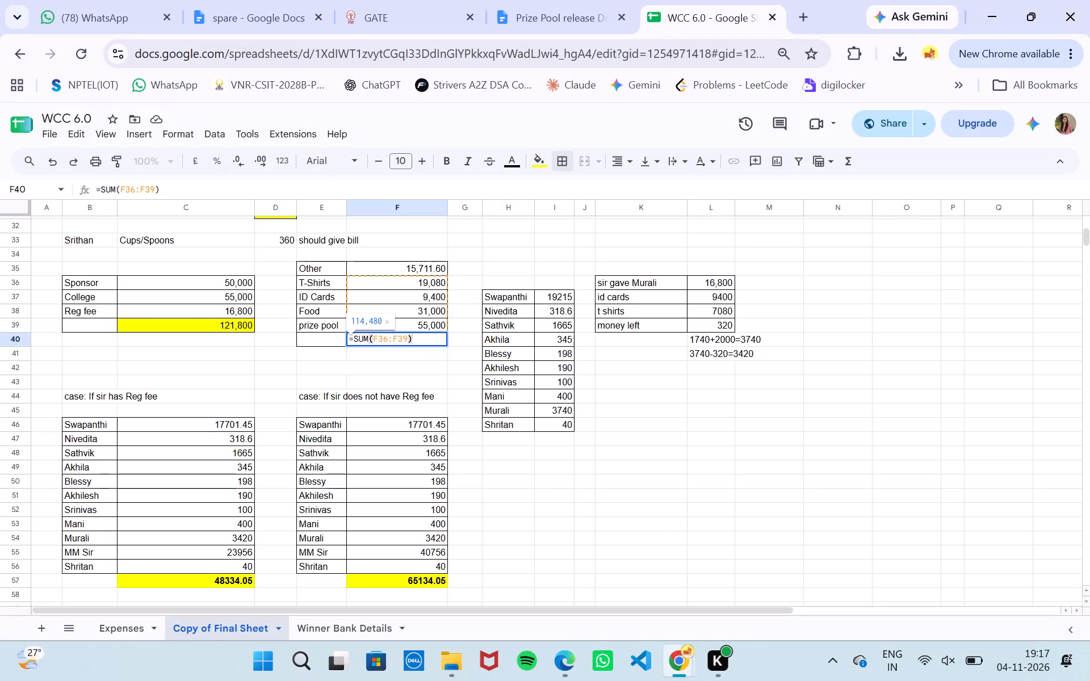
key(Left)
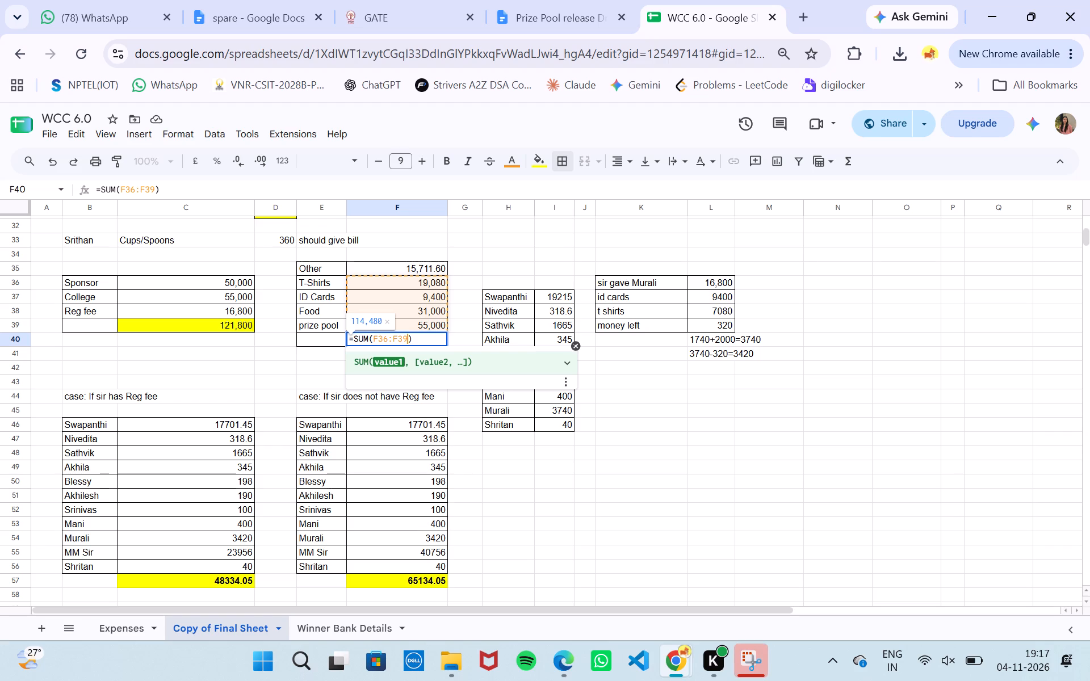
key(Left)
key(Left)
key(Left)
key(Left)
key(BackSpace)
key(5)
key(Return)
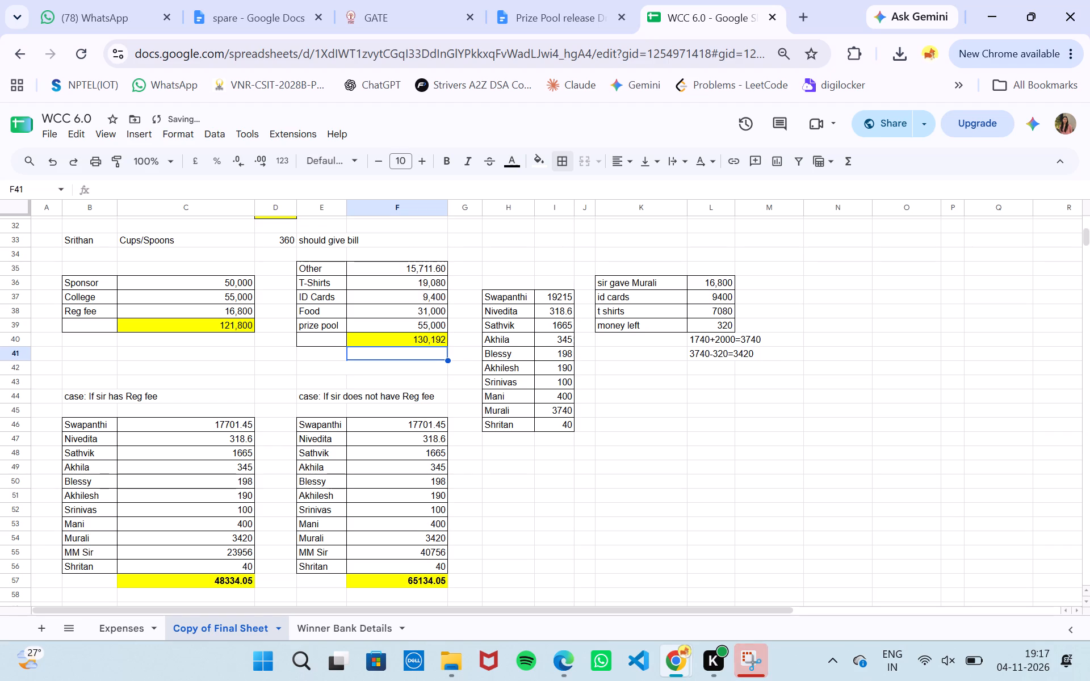
click(848, 417)
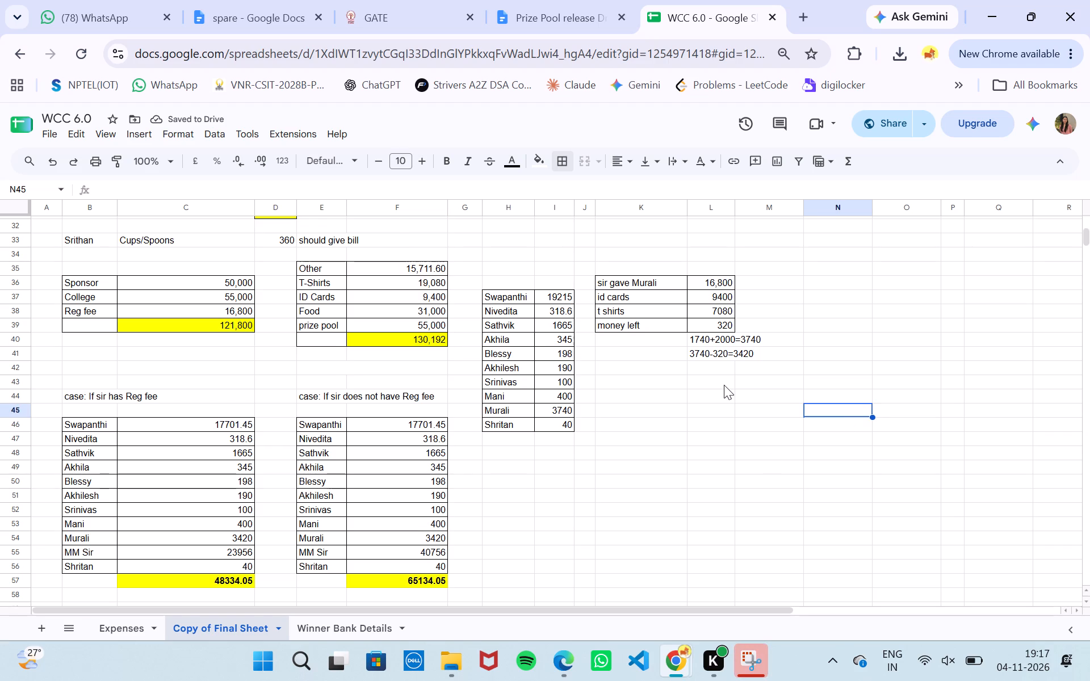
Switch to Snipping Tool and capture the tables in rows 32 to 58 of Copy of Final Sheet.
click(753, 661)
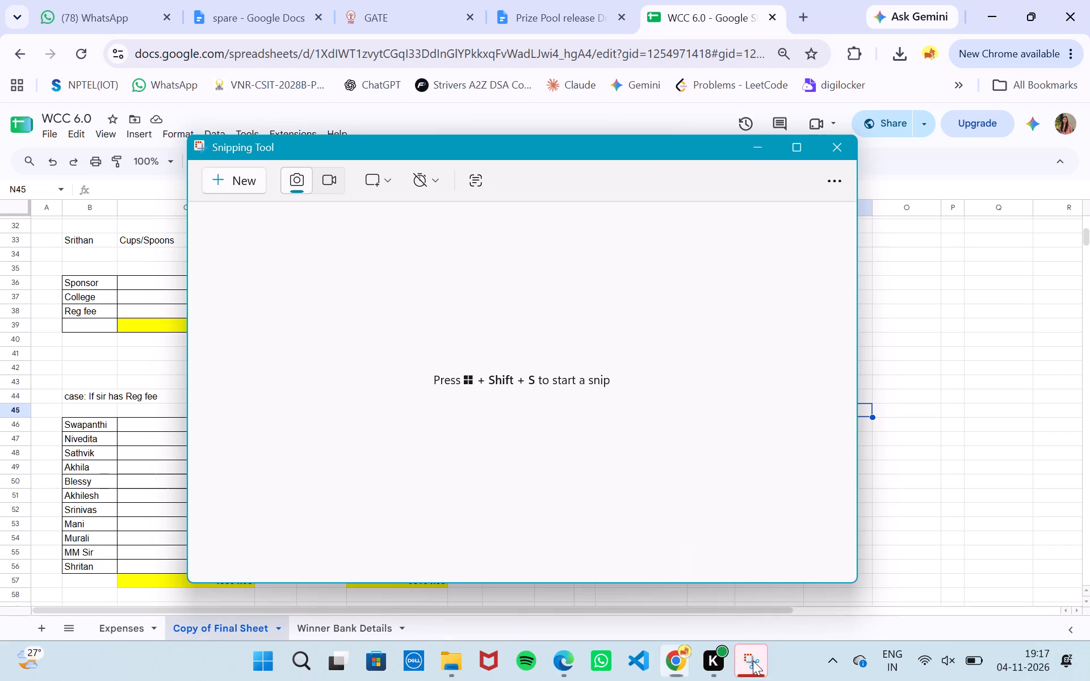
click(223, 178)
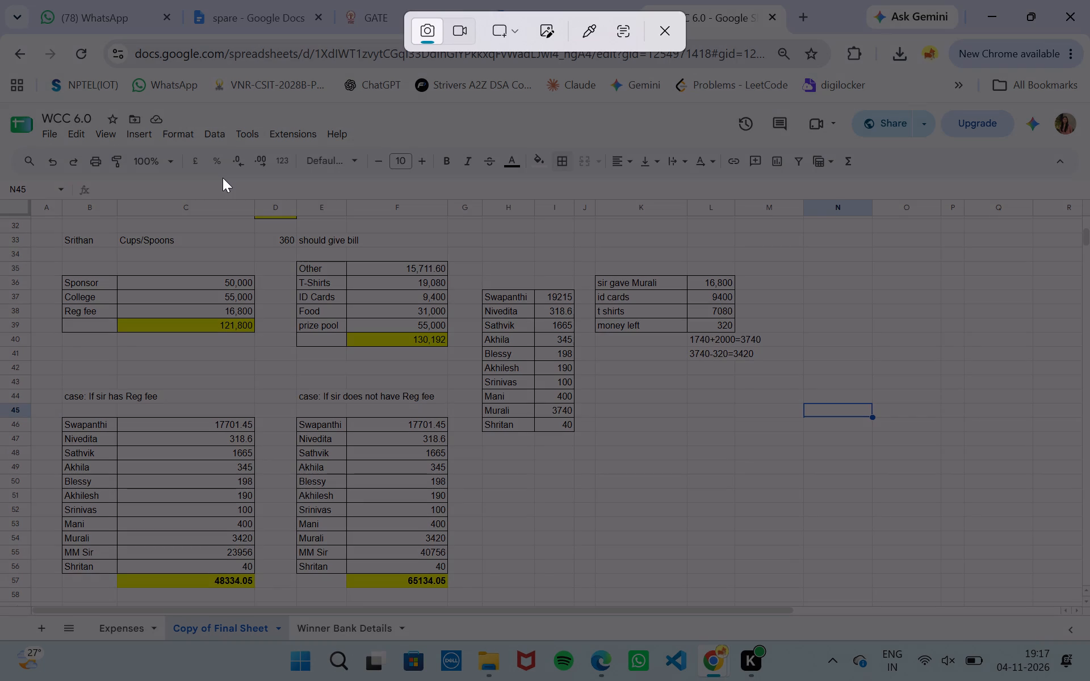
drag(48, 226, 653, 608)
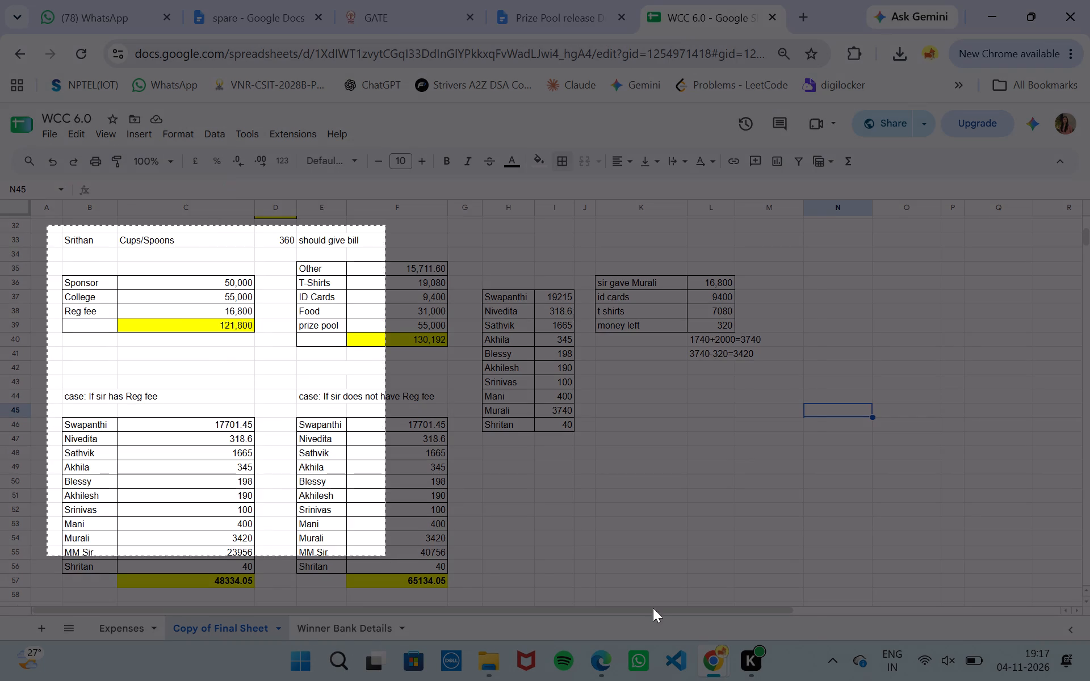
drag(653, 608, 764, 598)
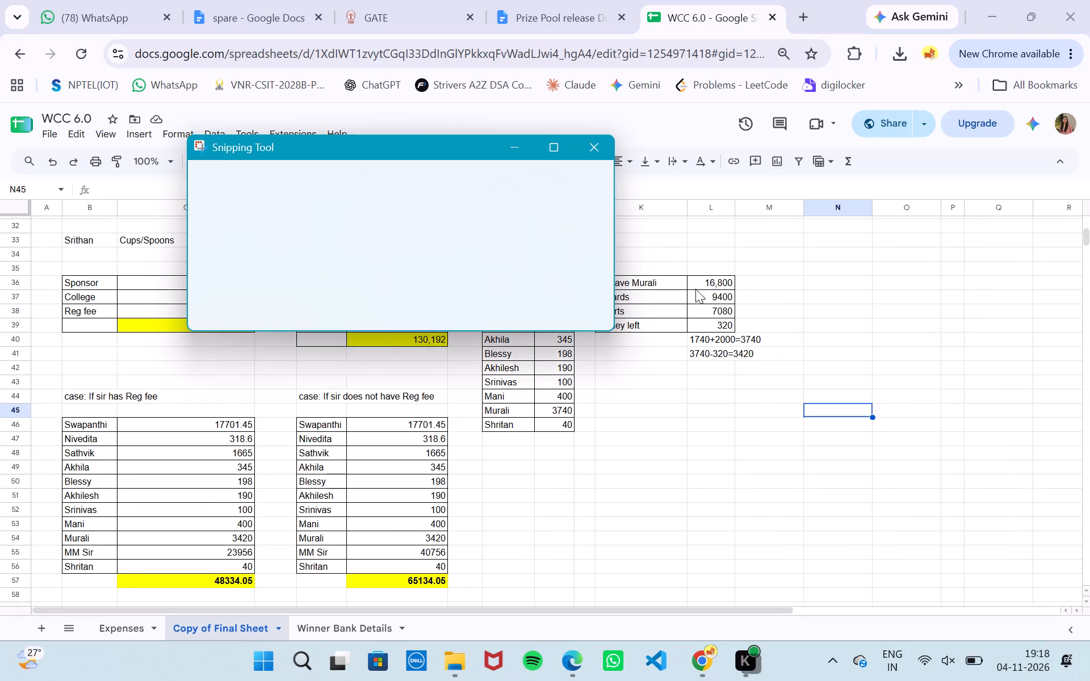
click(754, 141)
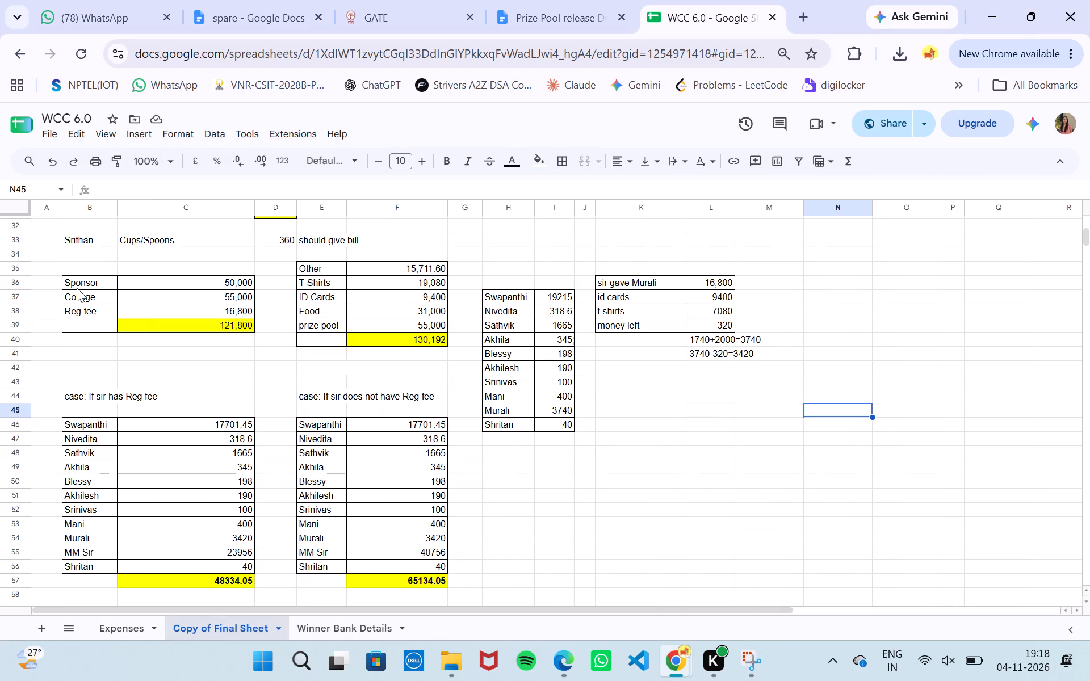
Replace the name in B33, beside Cups/Spoons, with the spelling "Shritan" copied from B56.
double_click(91, 567)
key(ctrl+a)
key(ctrl+c)
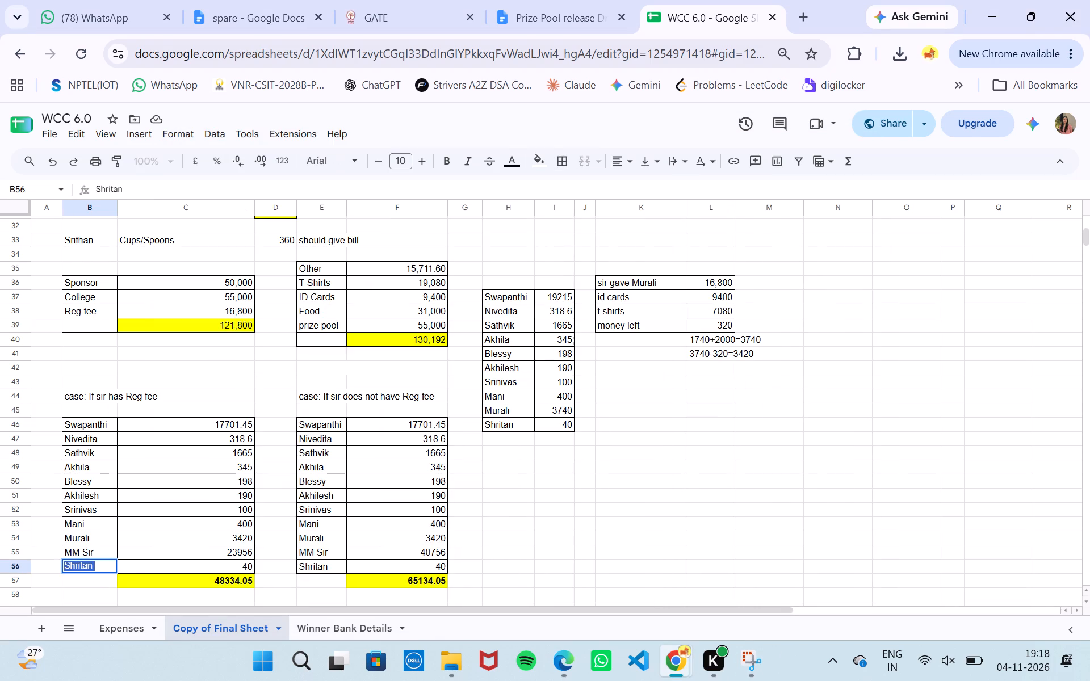
double_click(83, 238)
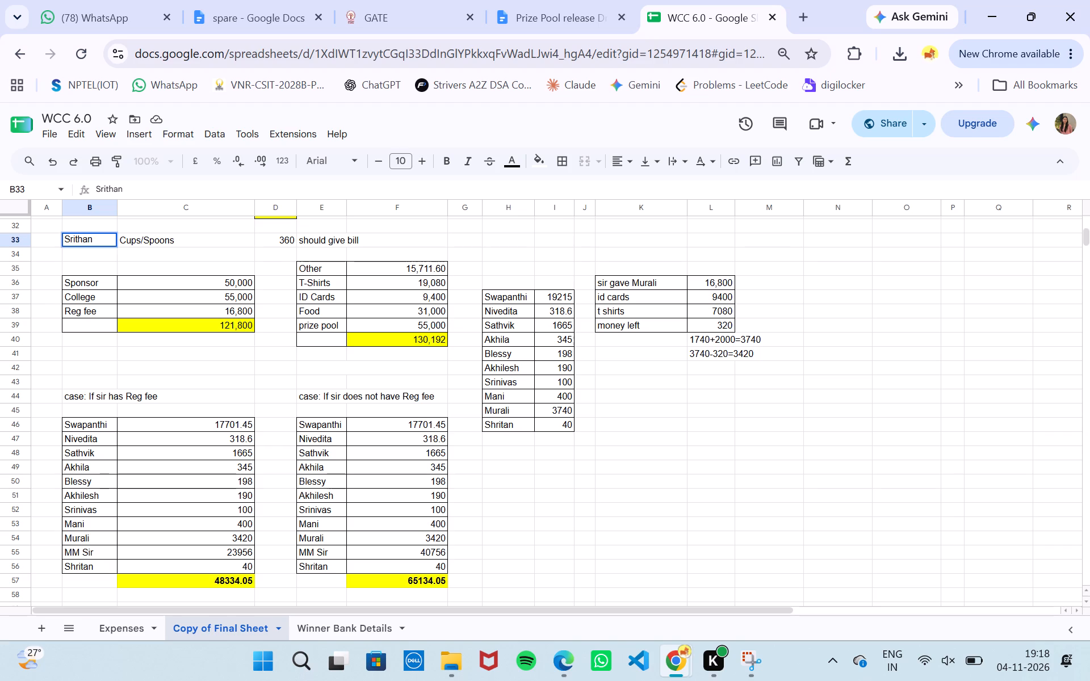
key(ctrl+a)
key(ctrl+v)
click(784, 497)
click(892, 486)
Switch to Snipping Tool, capture columns B to M across rows 32 to 58, and copy the snip.
click(743, 673)
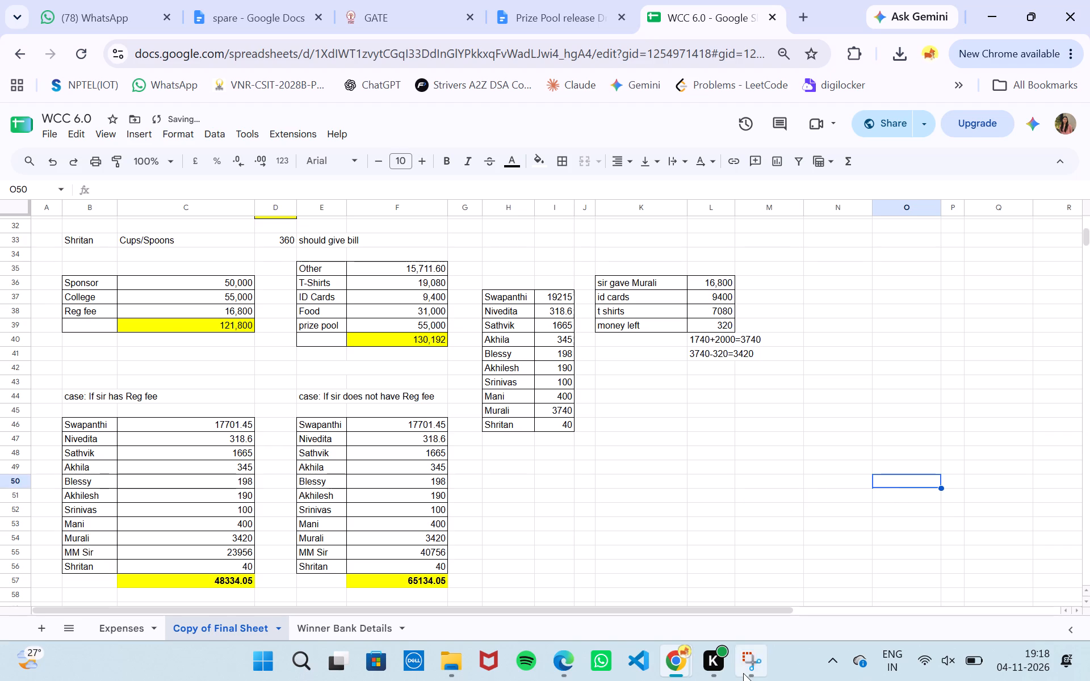
click(211, 181)
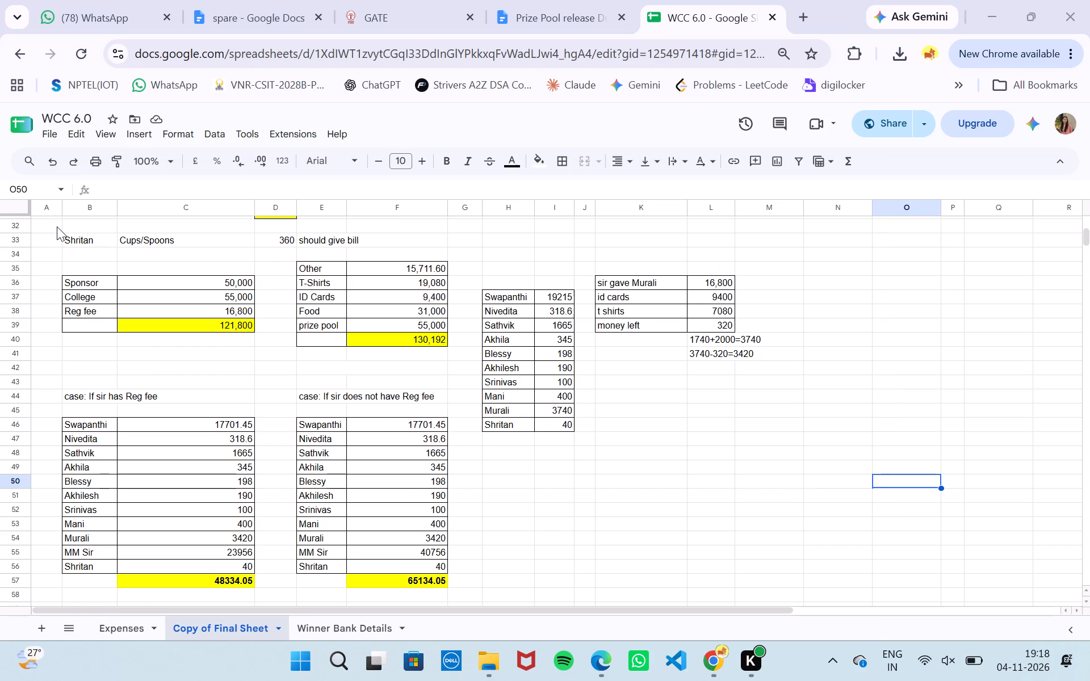
drag(55, 224, 777, 602)
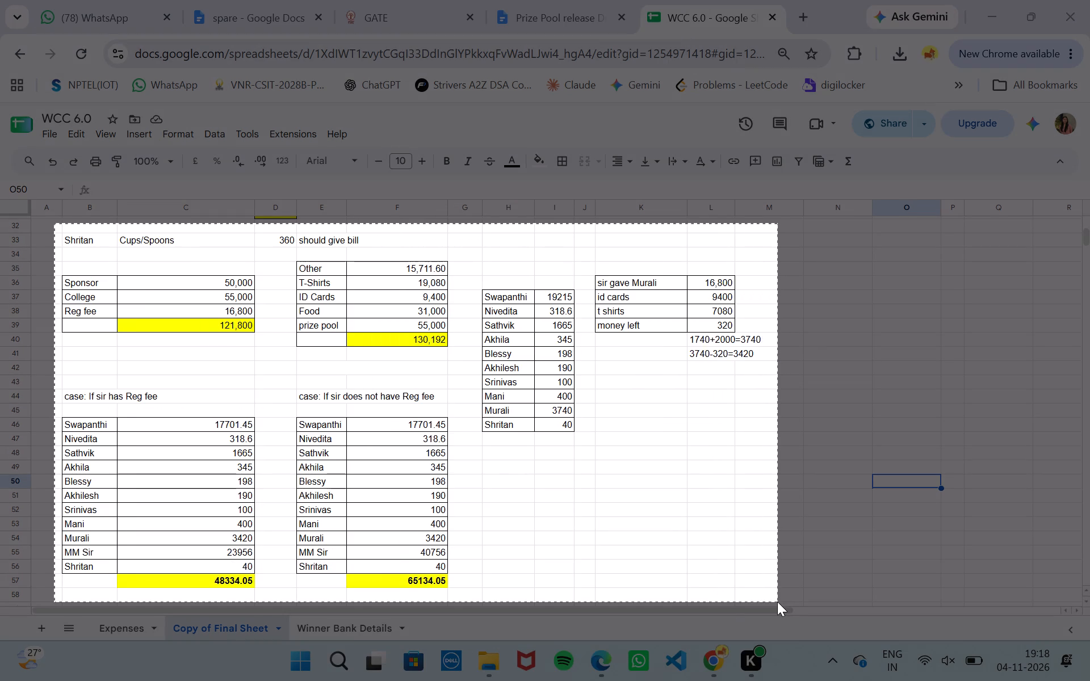
drag(777, 602, 763, 597)
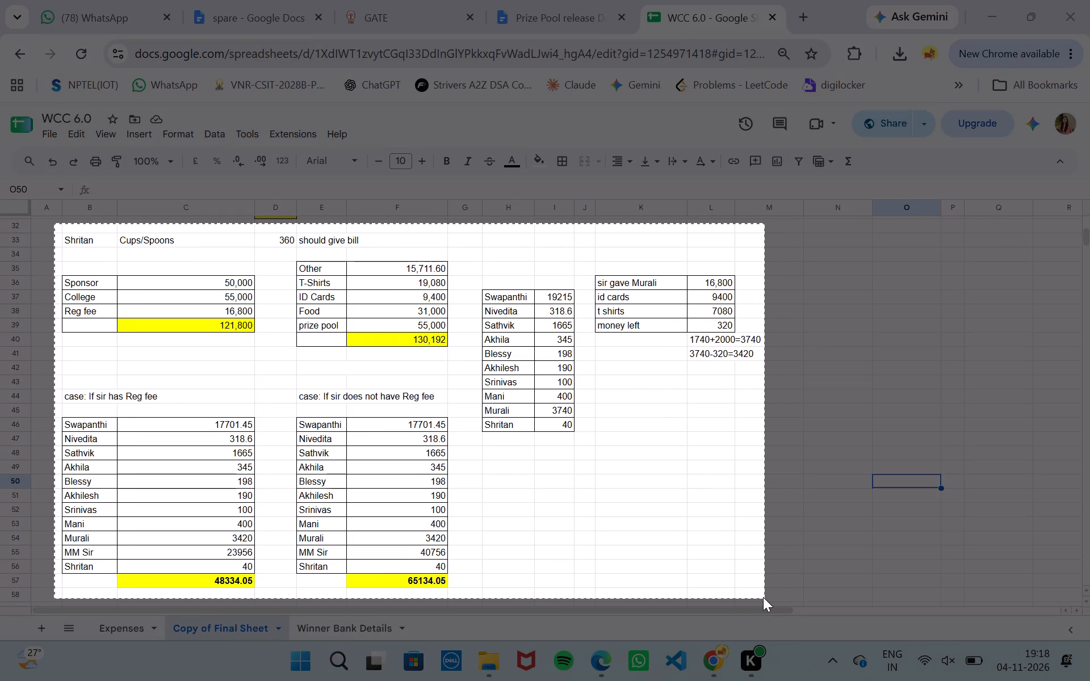
drag(763, 597, 766, 596)
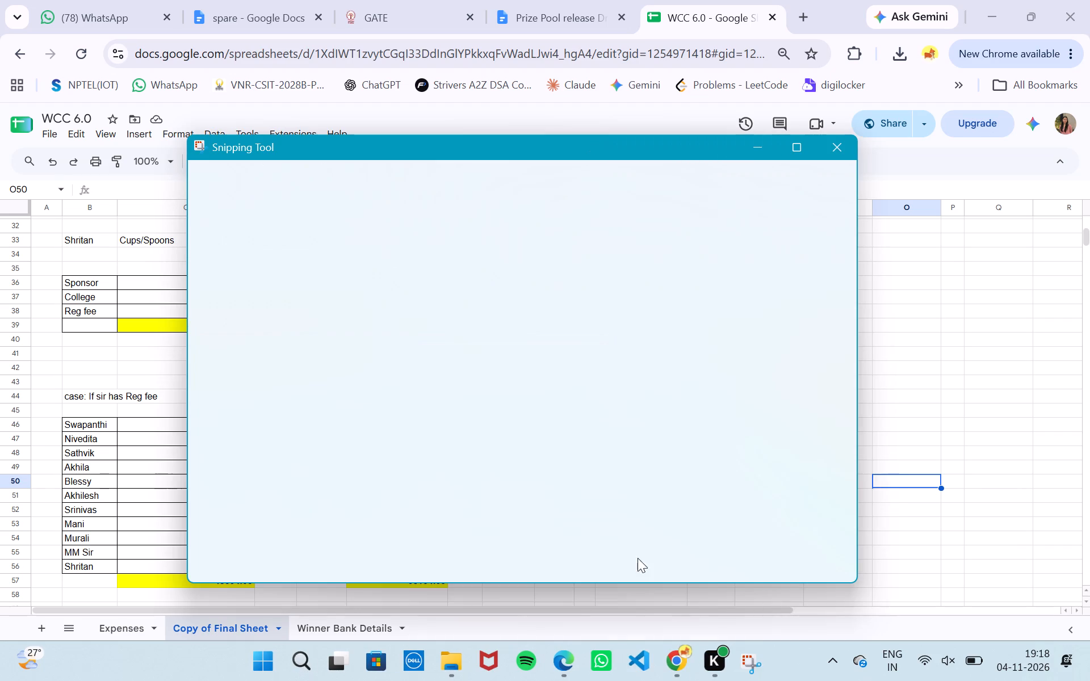
click(759, 183)
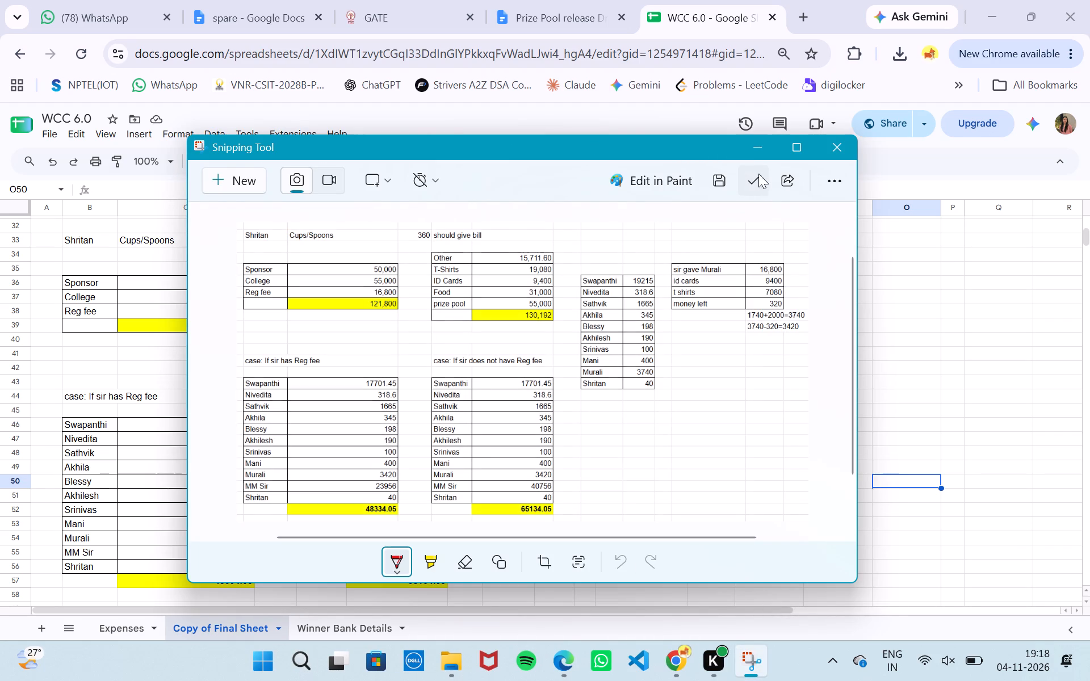
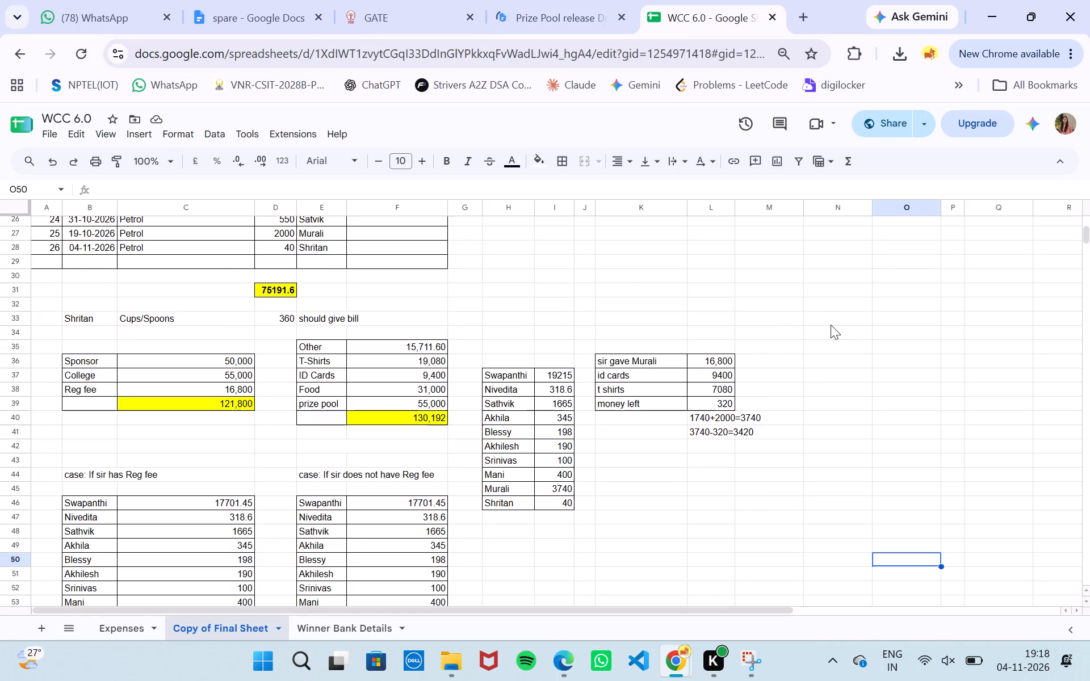
Examine the sum formula in K11 against the expense rows and the Other row of the summary table.
click(829, 326)
scroll(829, 326, up, 8)
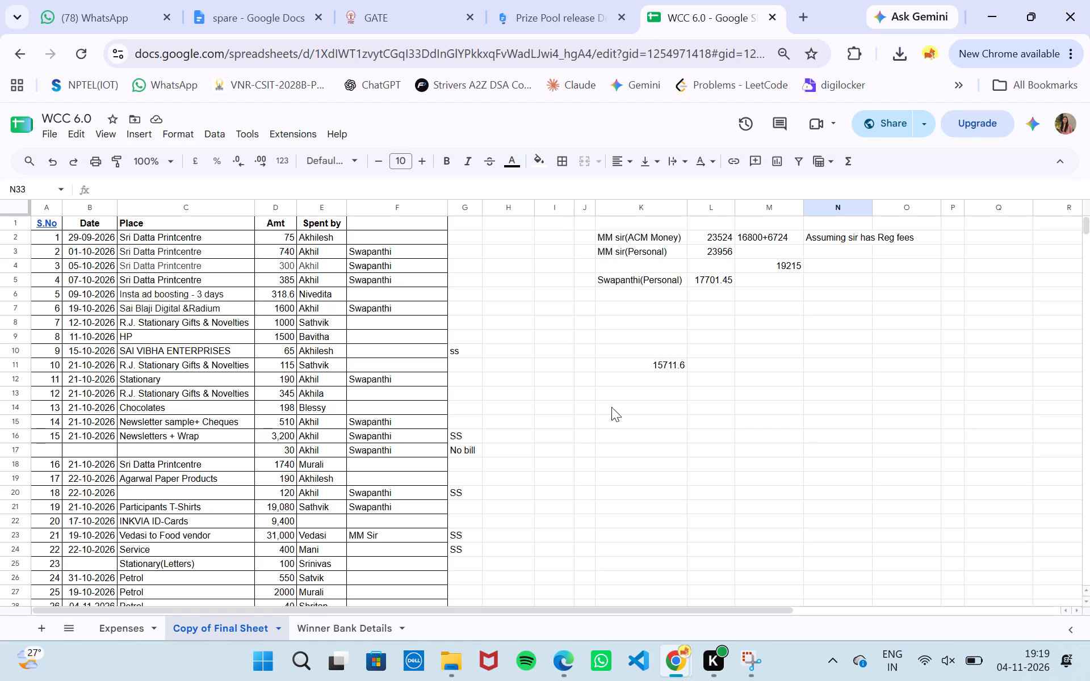
click(659, 368)
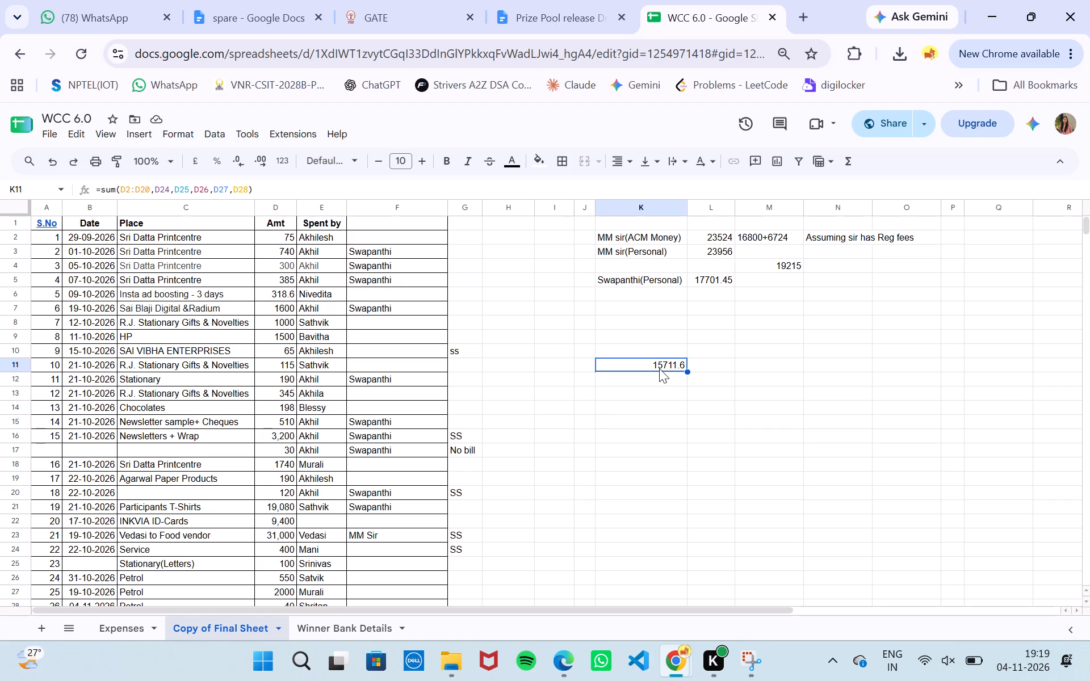
scroll(576, 432, down, 4)
scroll(576, 432, up, 1)
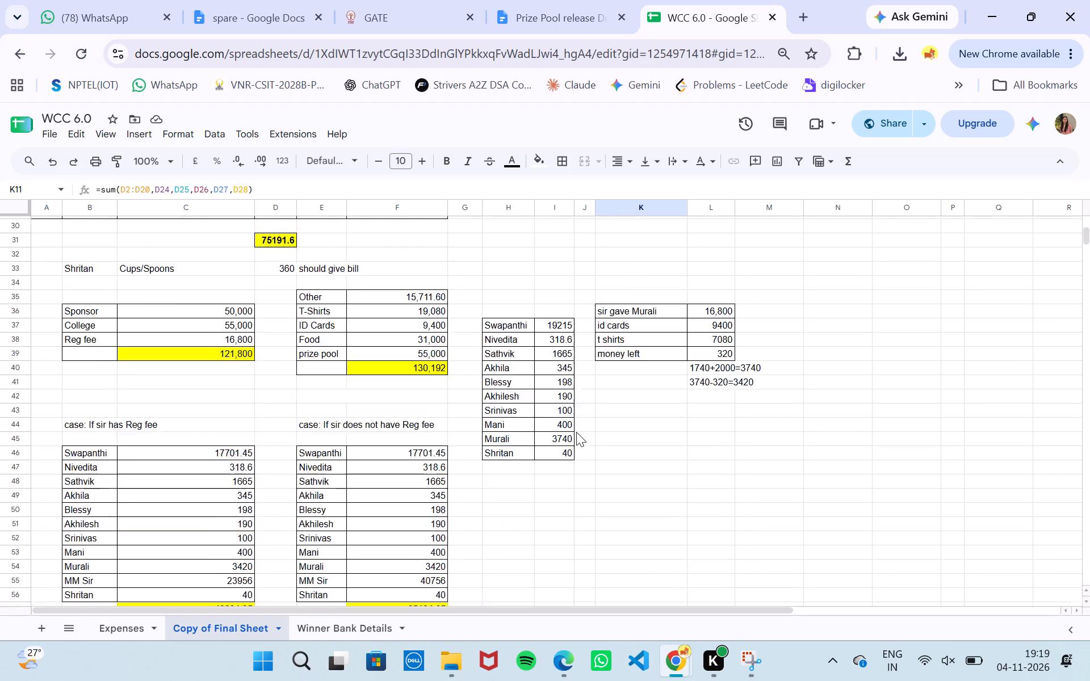
scroll(576, 432, up, 1)
double_click(674, 361)
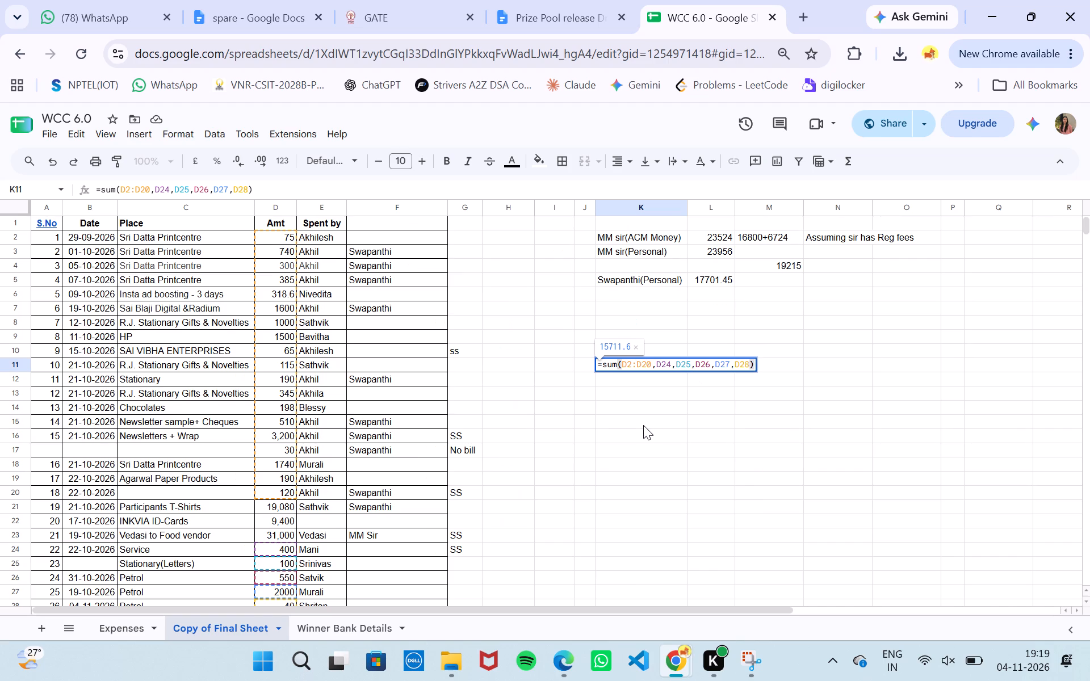
scroll(643, 425, down, 3)
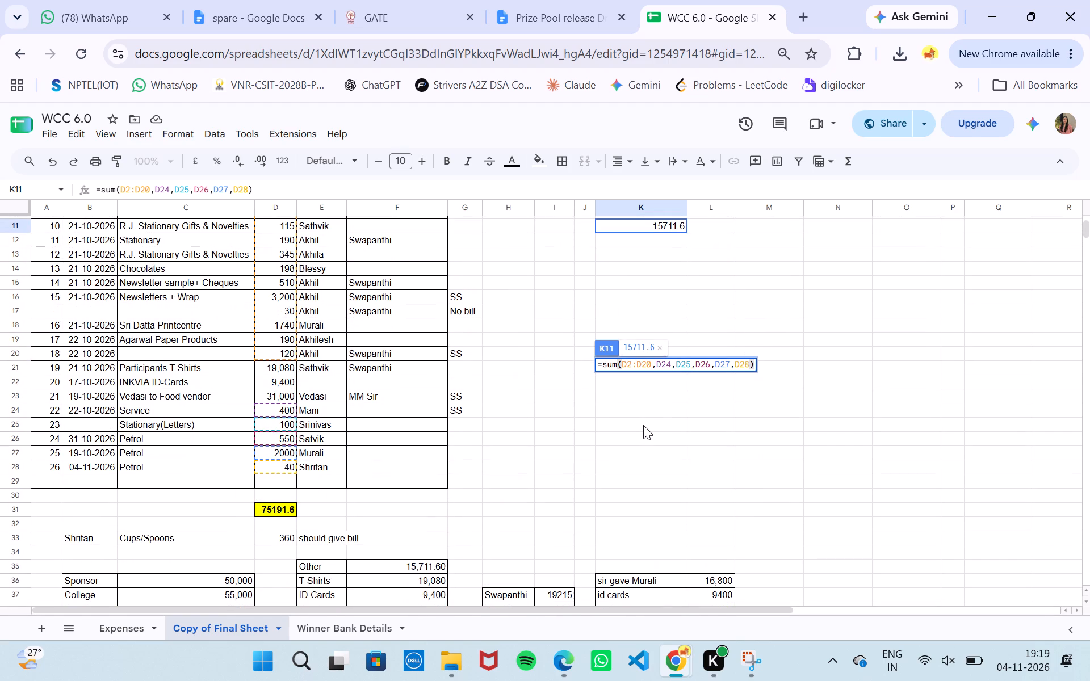
click(694, 325)
scroll(694, 325, up, 1)
Move the formula =sum(D2:D20,D24,D25,D26,D27,D28) from K11 to L11, leaving K11 empty.
click(635, 317)
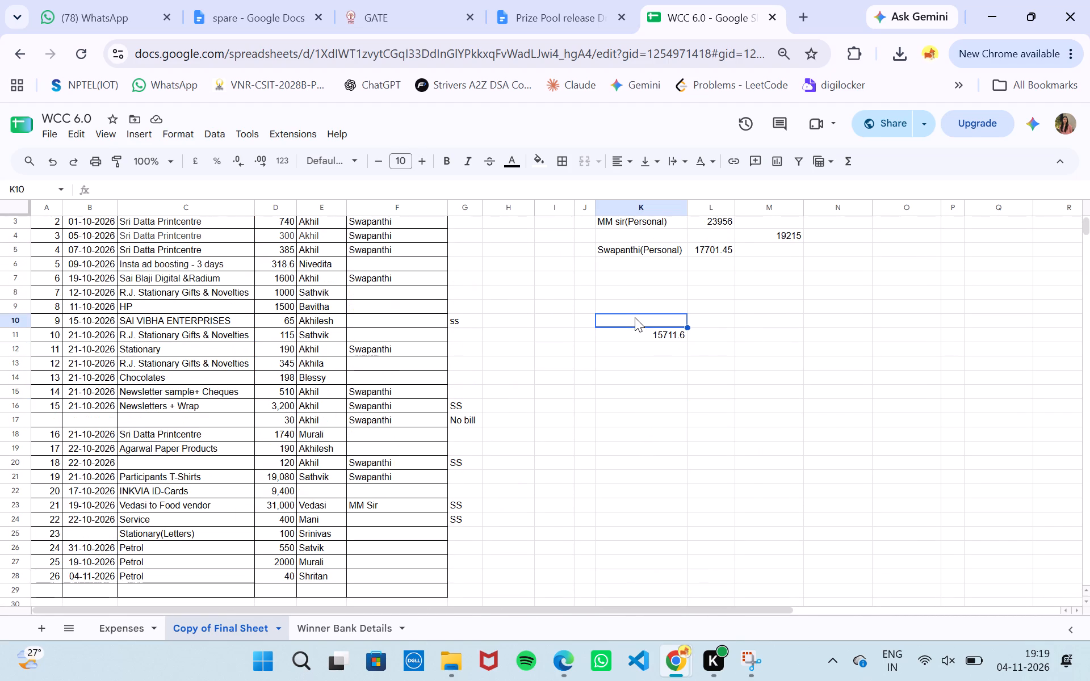
click(628, 338)
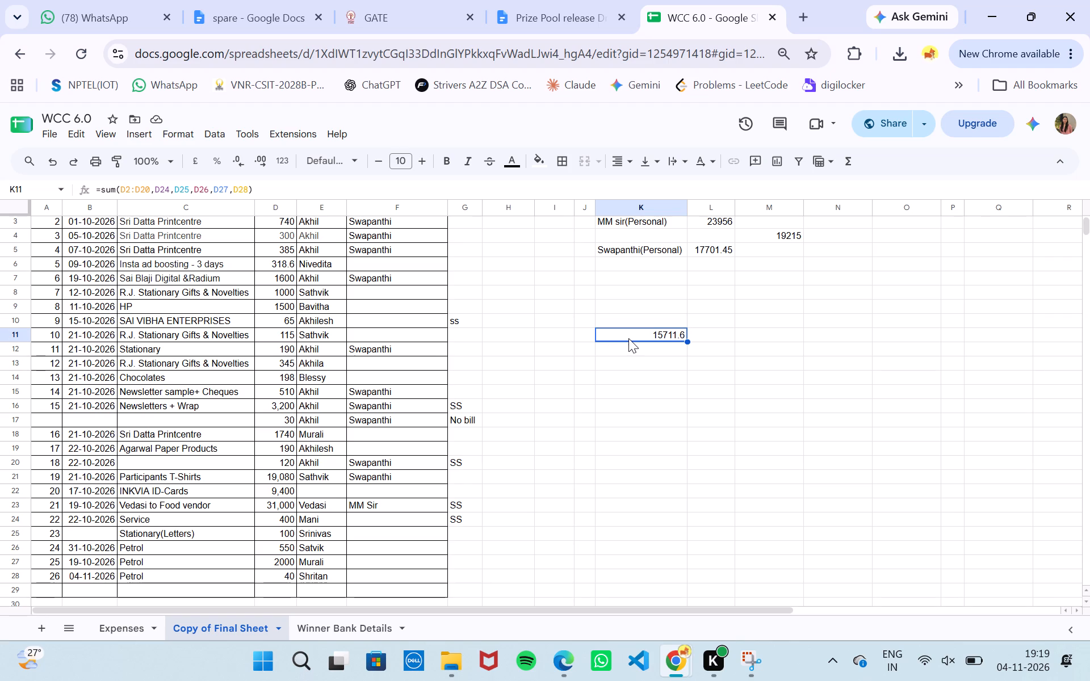
ctrl+double_click(629, 339)
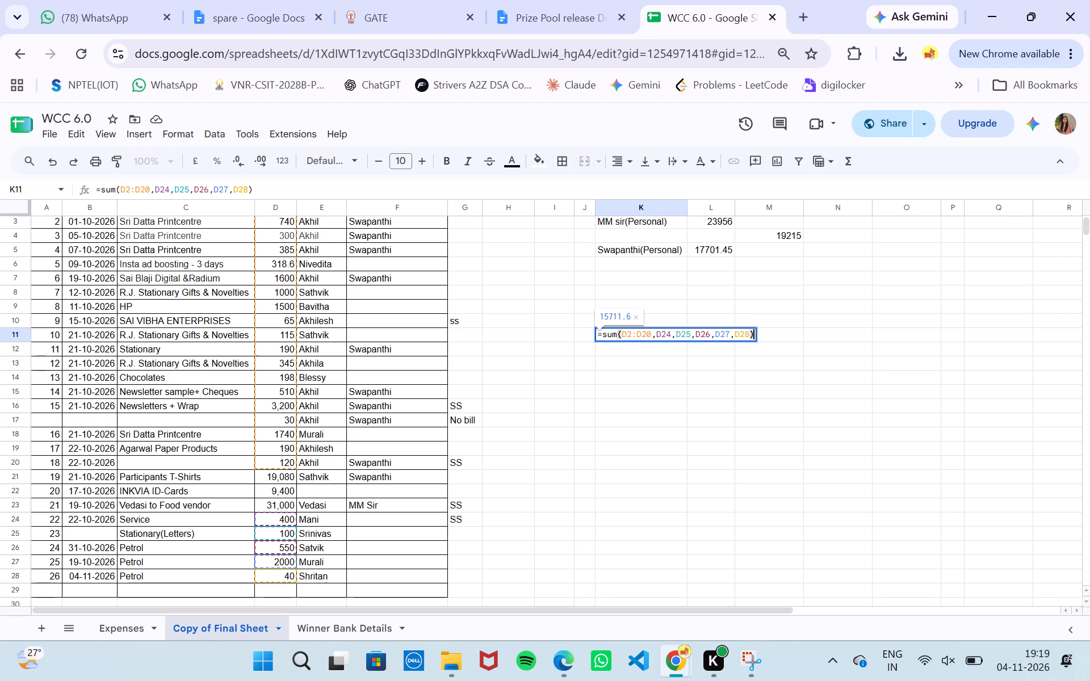
key(ctrl+a)
key(ctrl+c)
key(Delete)
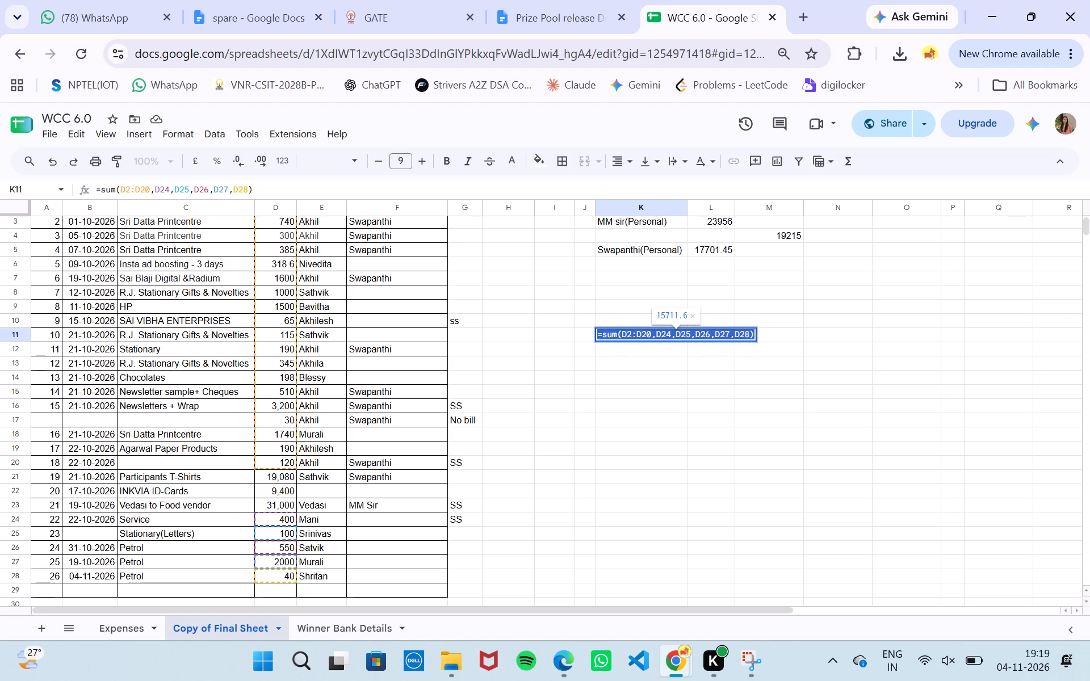
double_click(714, 337)
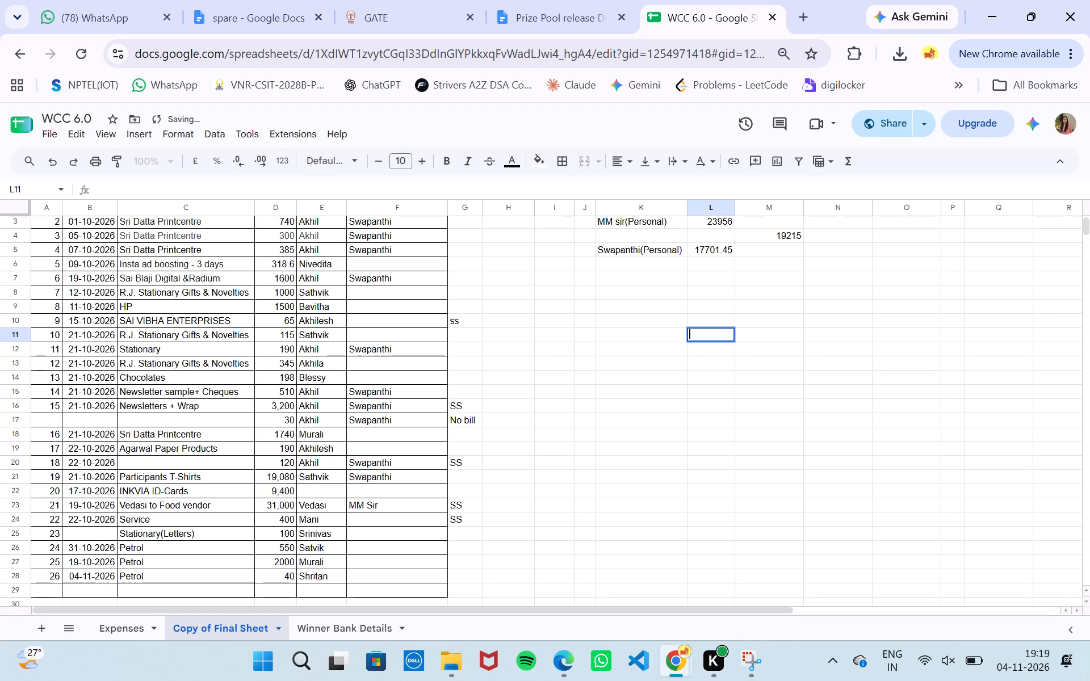
key(ctrl+v)
Enter the label "Other" in K11 beside the moved sum.
double_click(648, 333)
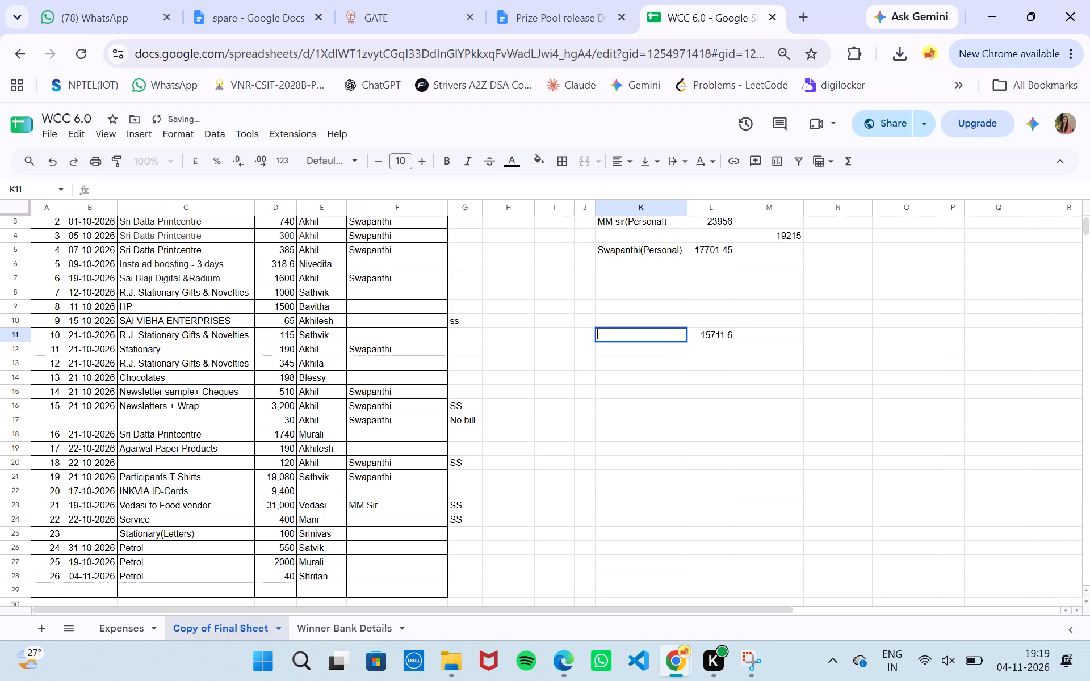
key(Return)
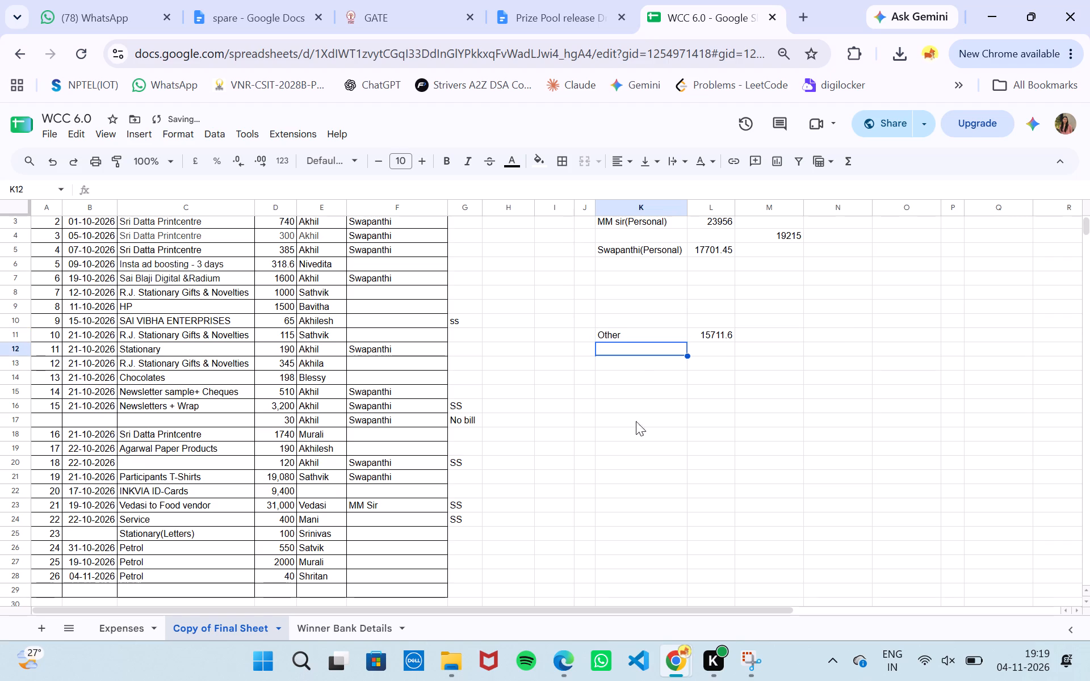
click(626, 471)
Preview the current sheet as a PDF download, review both pages, and close the preview without exporting.
scroll(626, 471, up, 4)
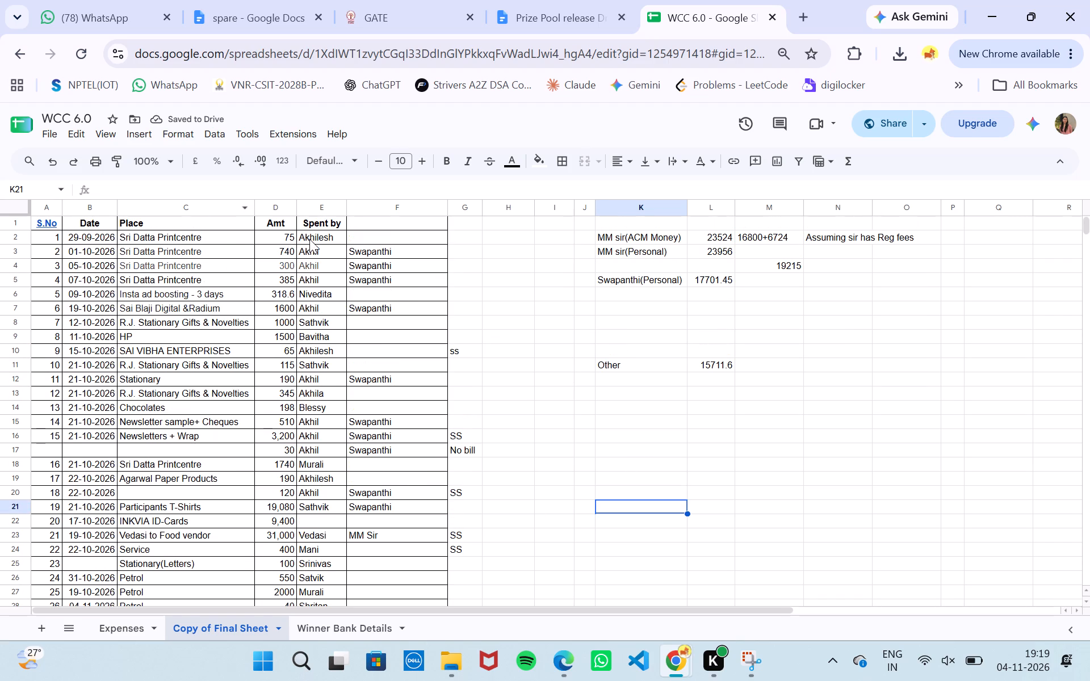
click(53, 132)
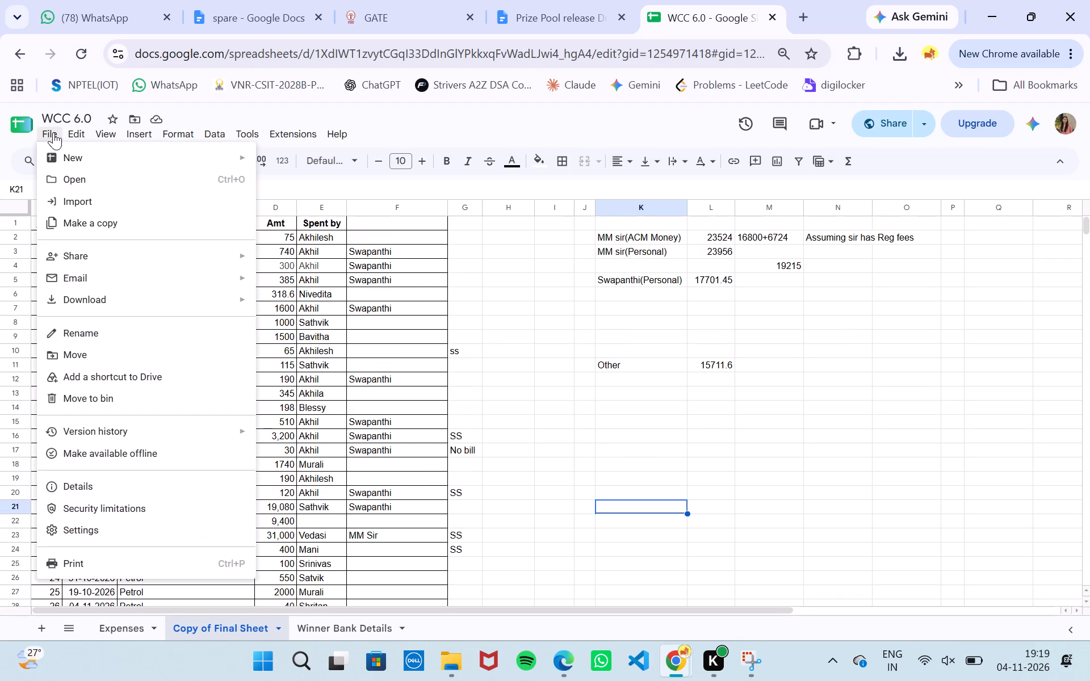
click(516, 315)
scroll(516, 315, up, 1)
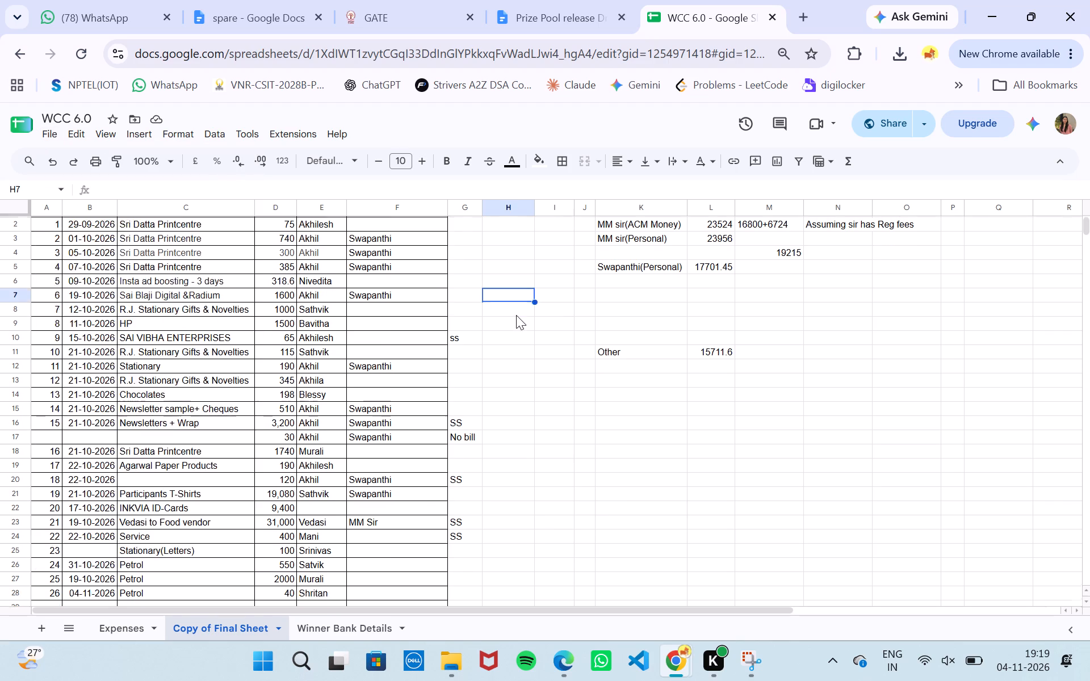
scroll(516, 315, up, 1)
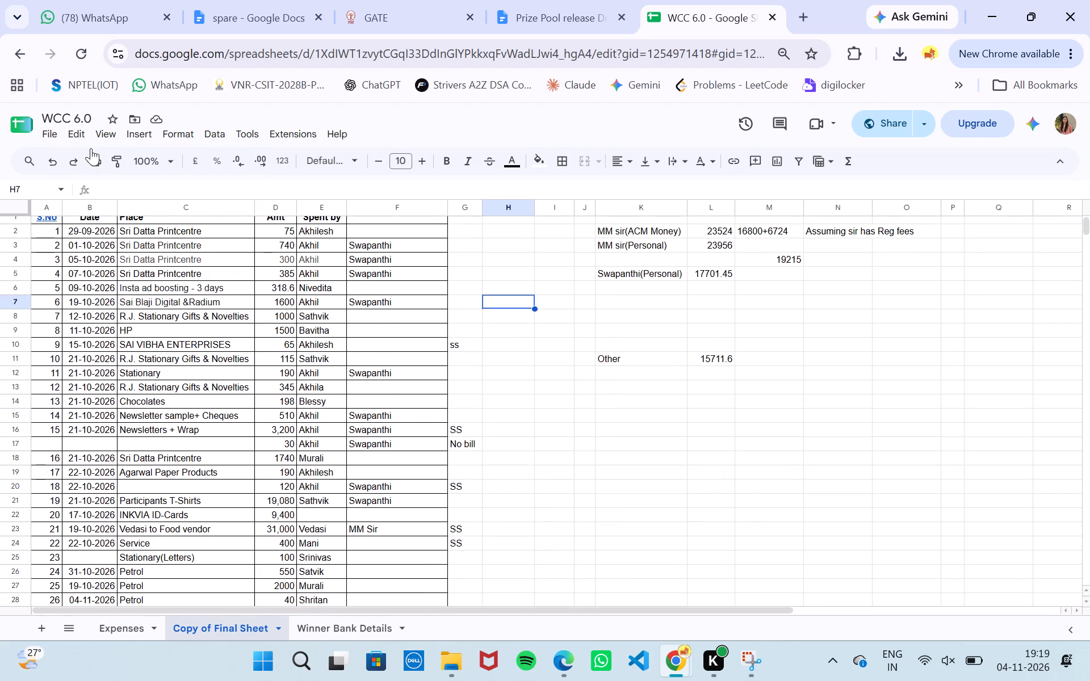
click(49, 132)
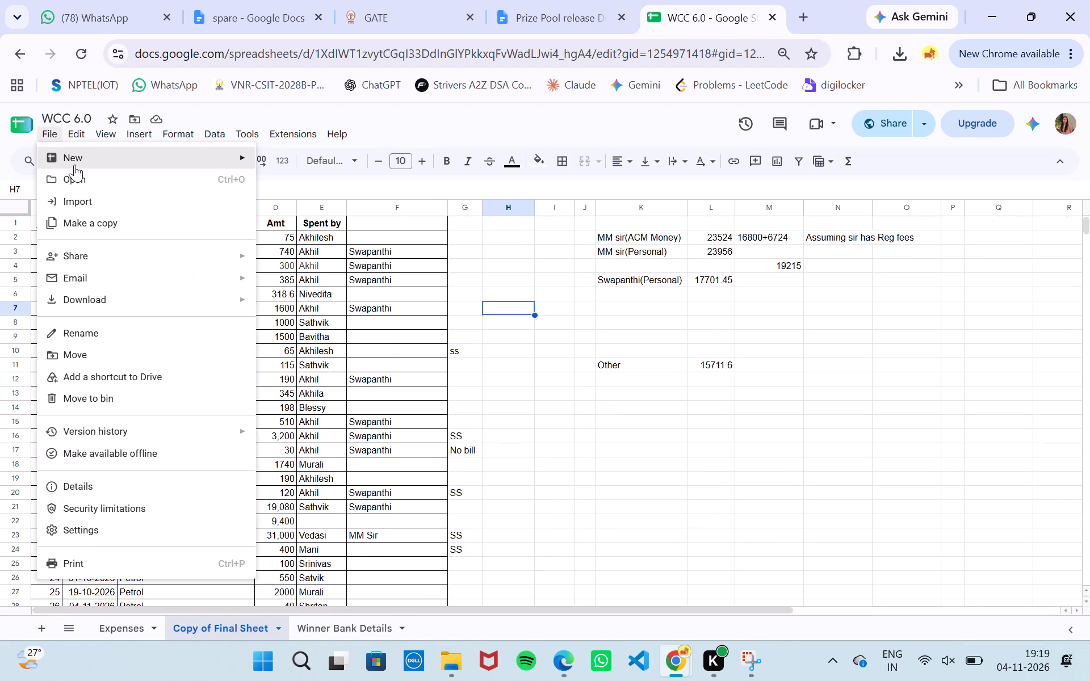
click(119, 307)
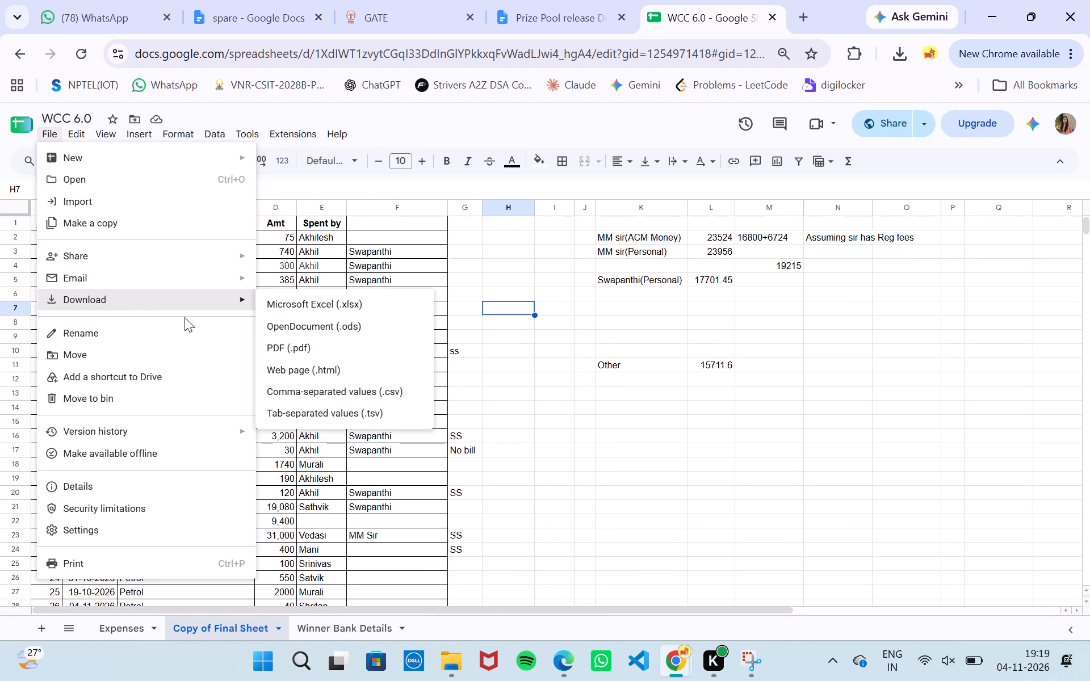
click(293, 348)
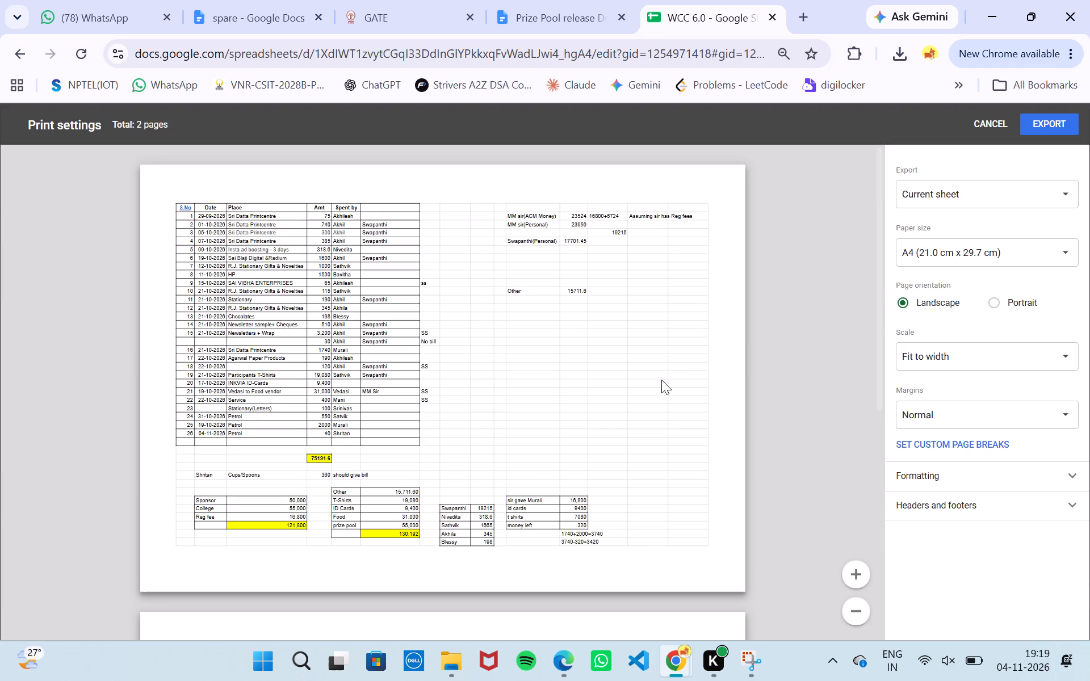
scroll(661, 380, down, 5)
scroll(661, 380, up, 6)
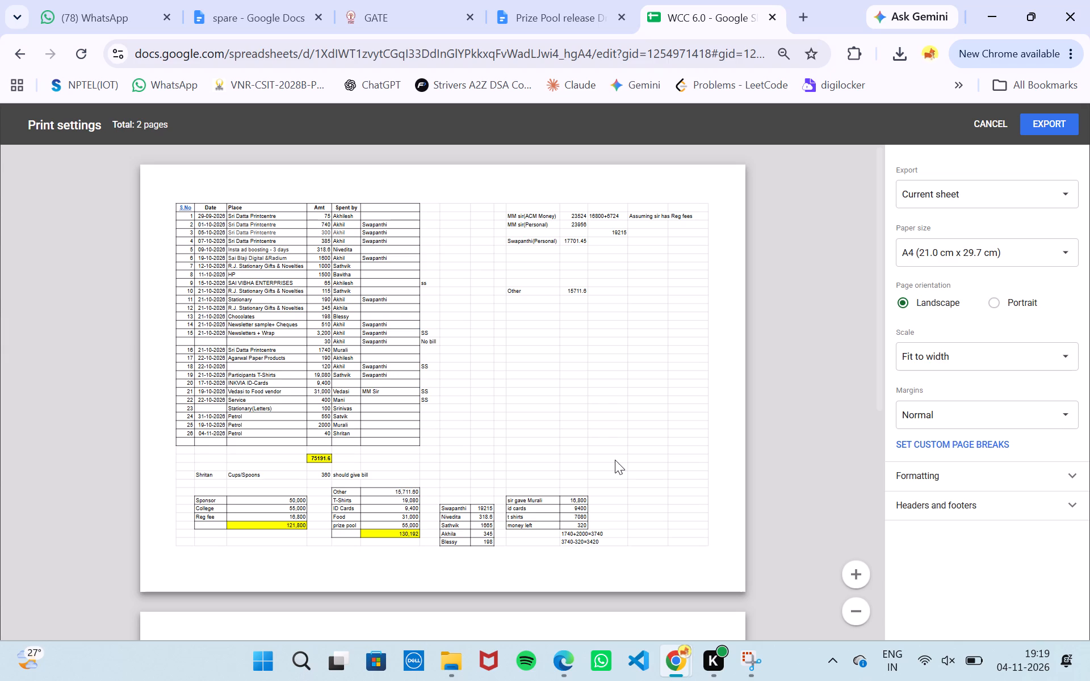
scroll(615, 460, up, 2)
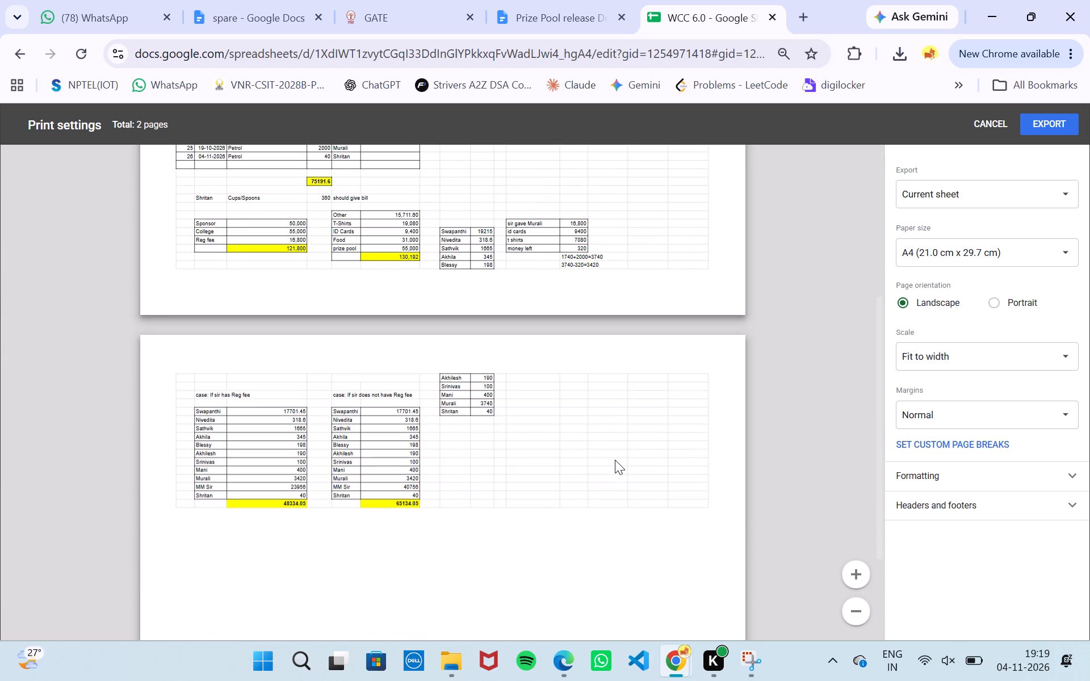
scroll(615, 460, up, 2)
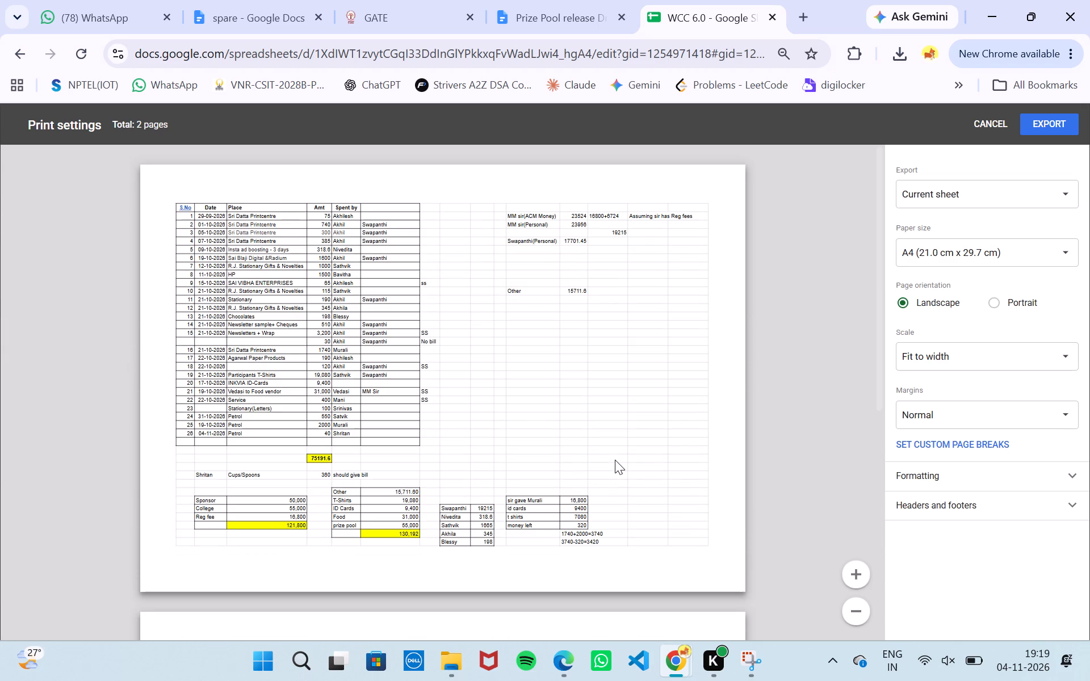
click(1010, 123)
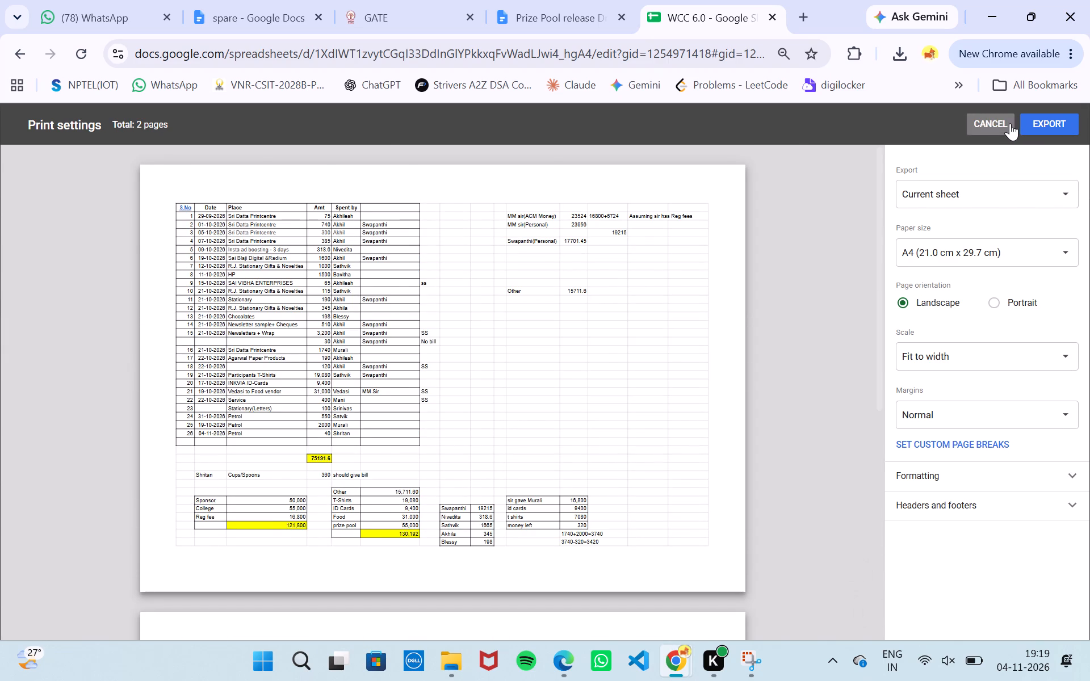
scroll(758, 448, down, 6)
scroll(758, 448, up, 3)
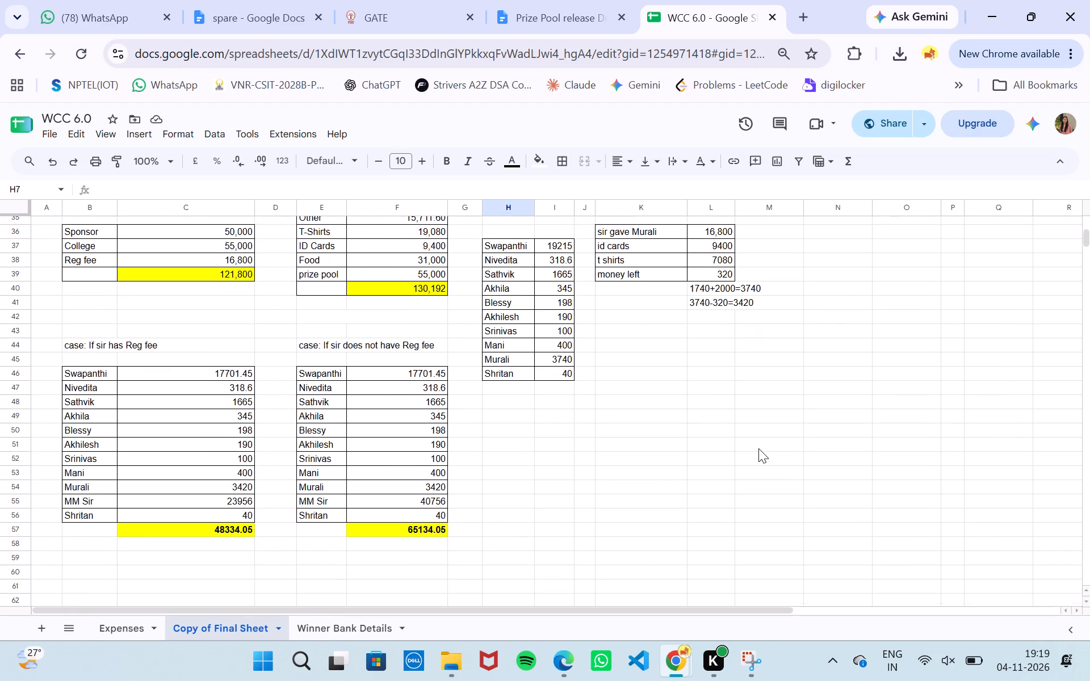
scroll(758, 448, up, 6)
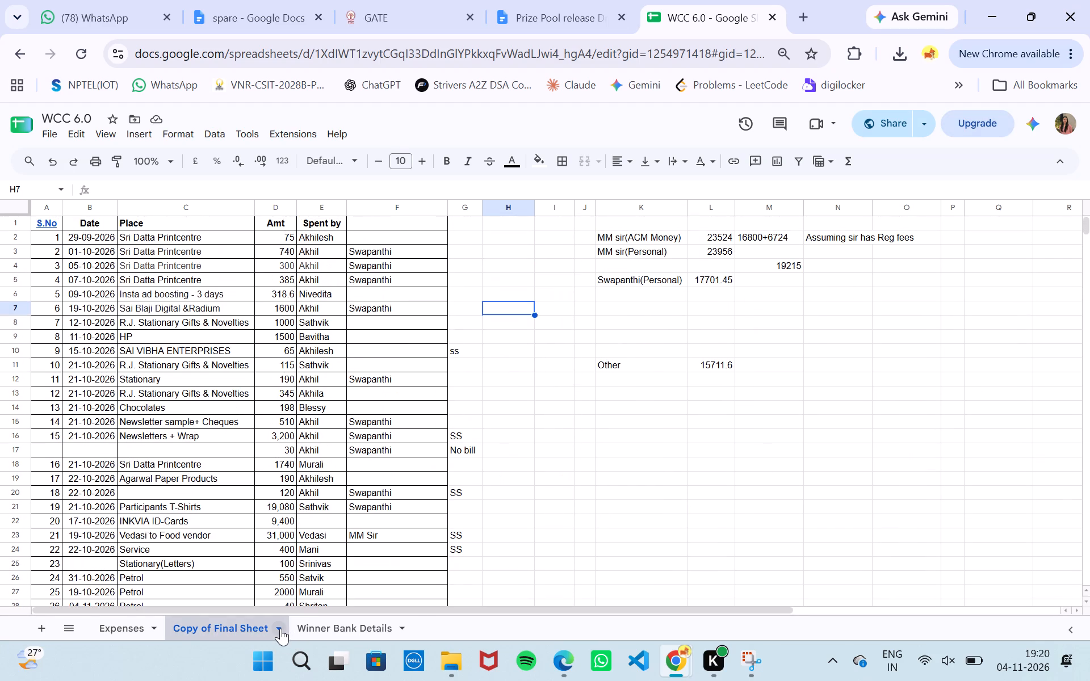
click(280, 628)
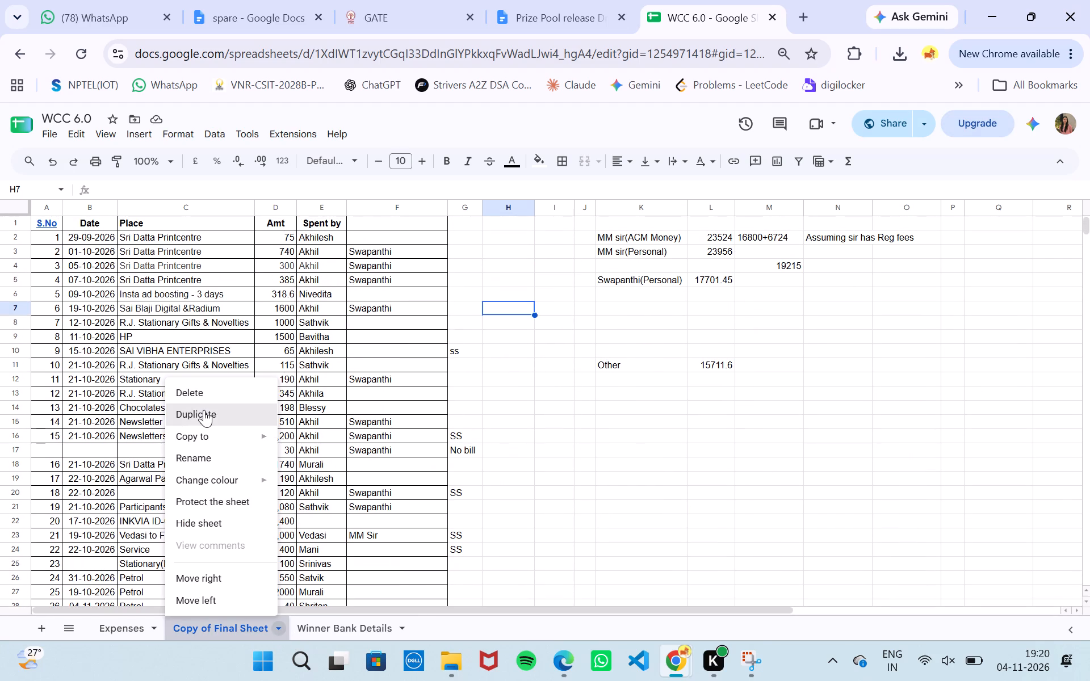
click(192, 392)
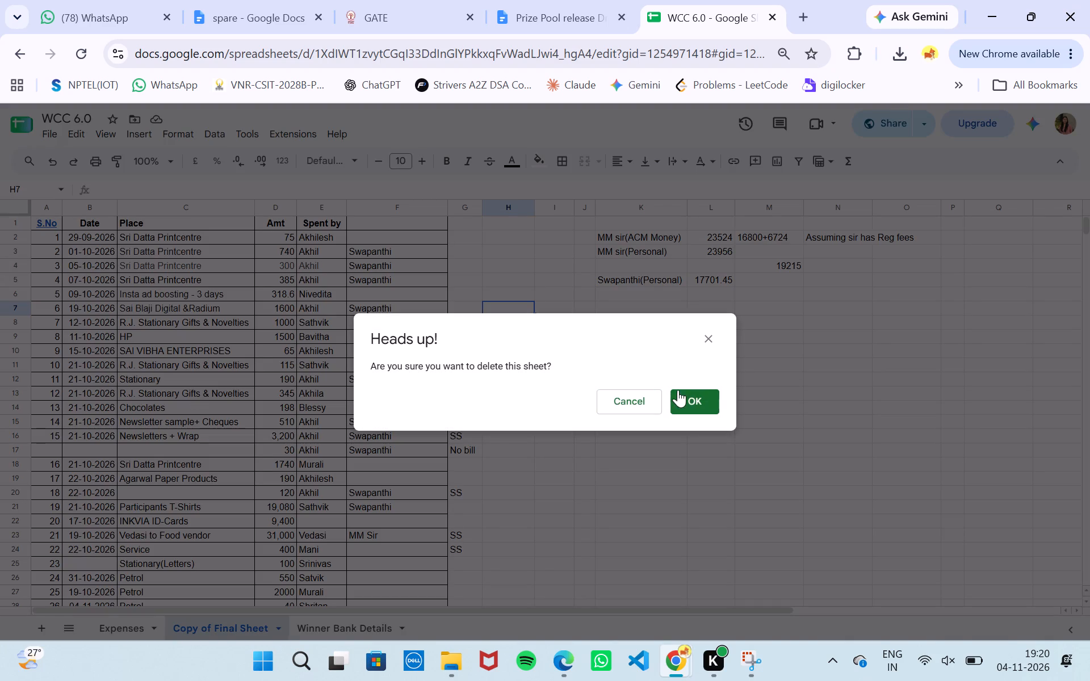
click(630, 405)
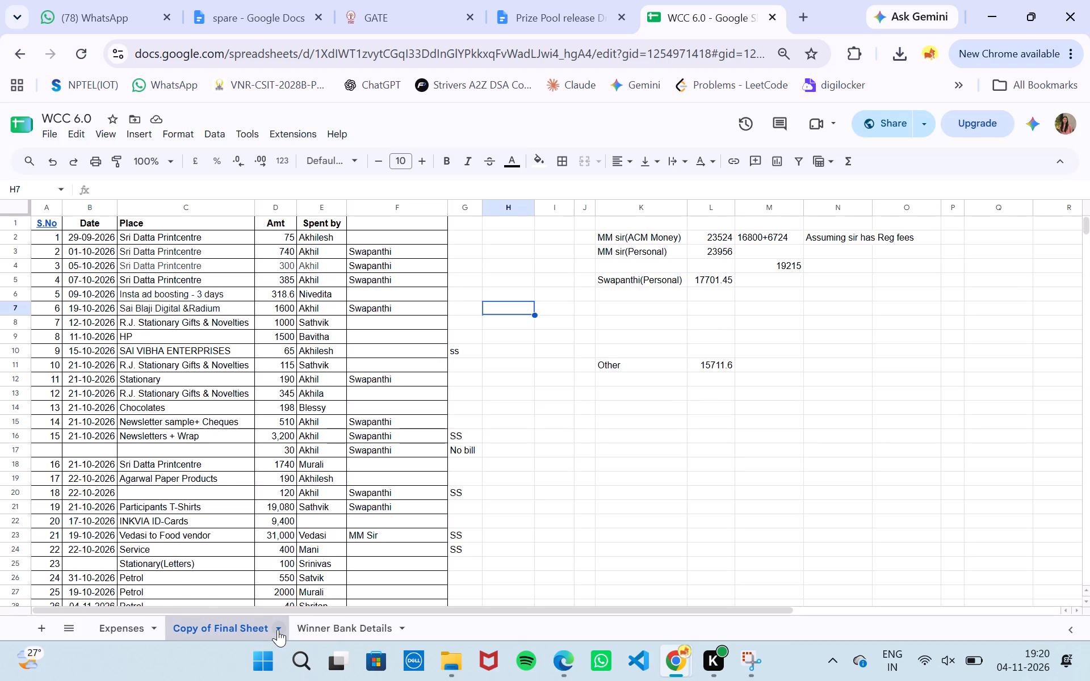
Duplicate the Copy of Final Sheet sheet.
click(278, 629)
click(207, 410)
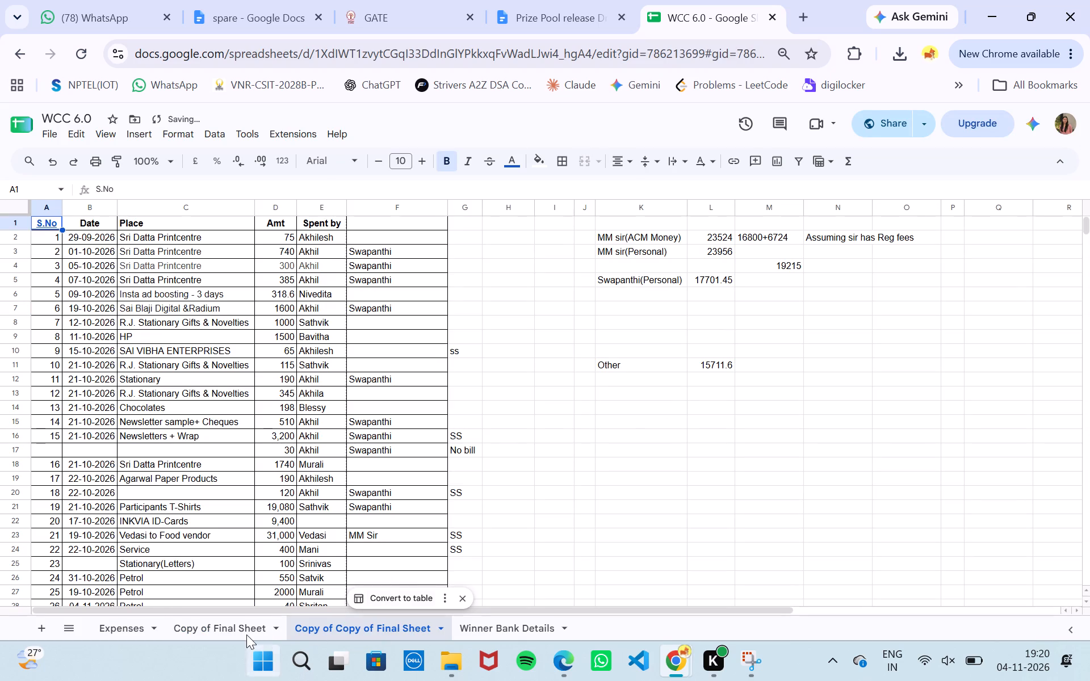
Rename the original Copy of Final Sheet as "Final Sheet" by removing the "Copy of" prefix.
click(279, 627)
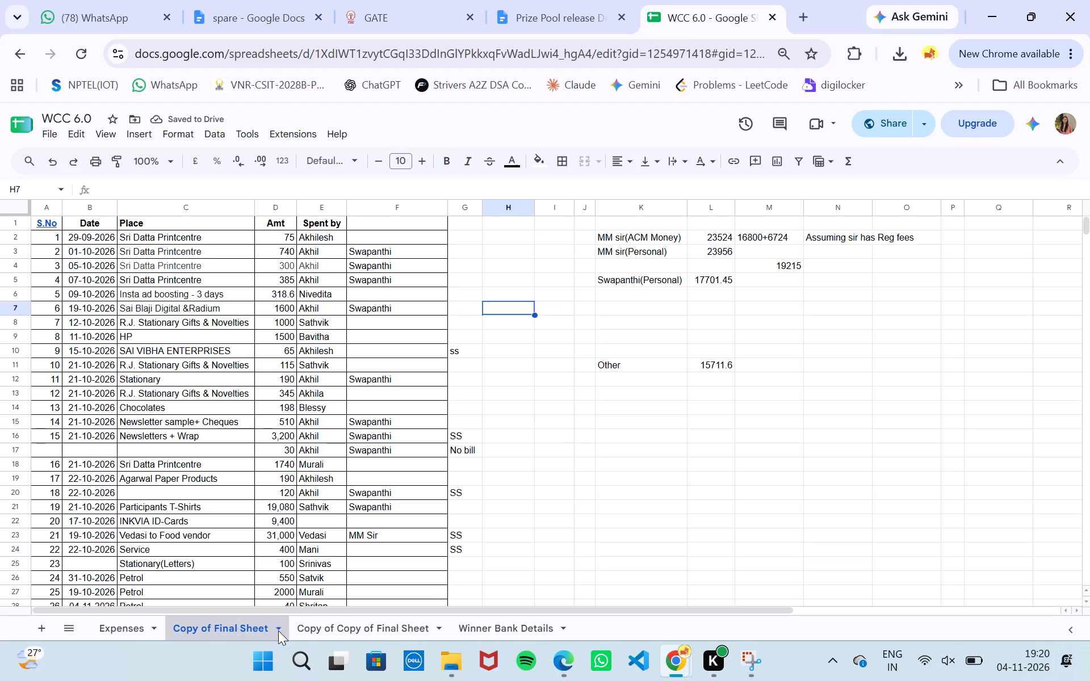
click(278, 630)
click(209, 452)
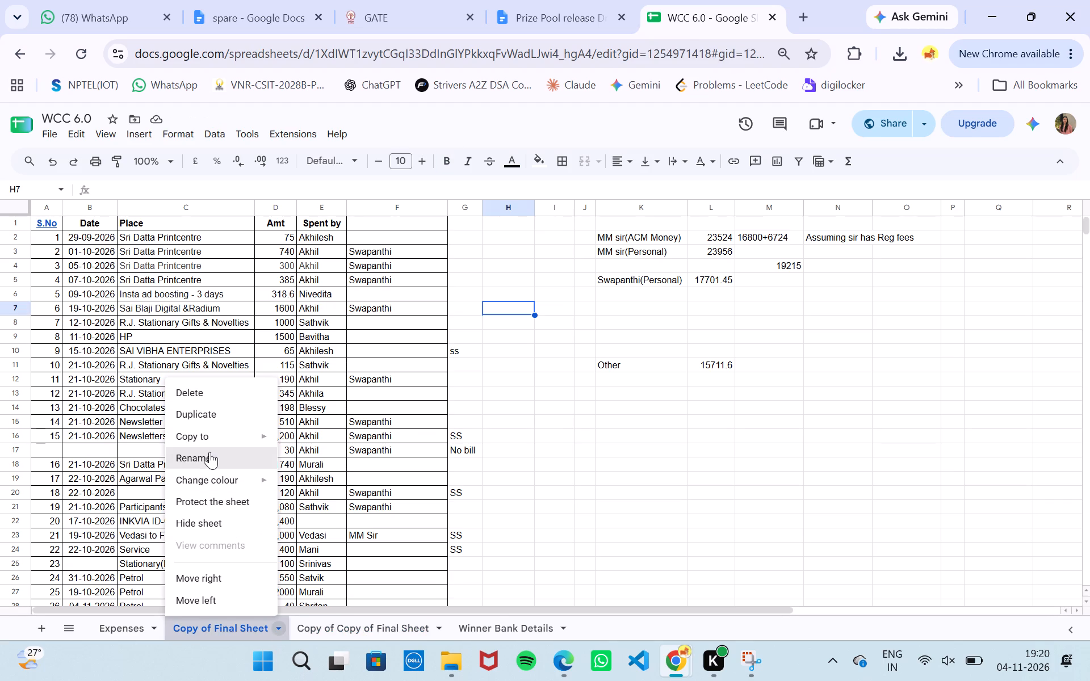
double_click(213, 629)
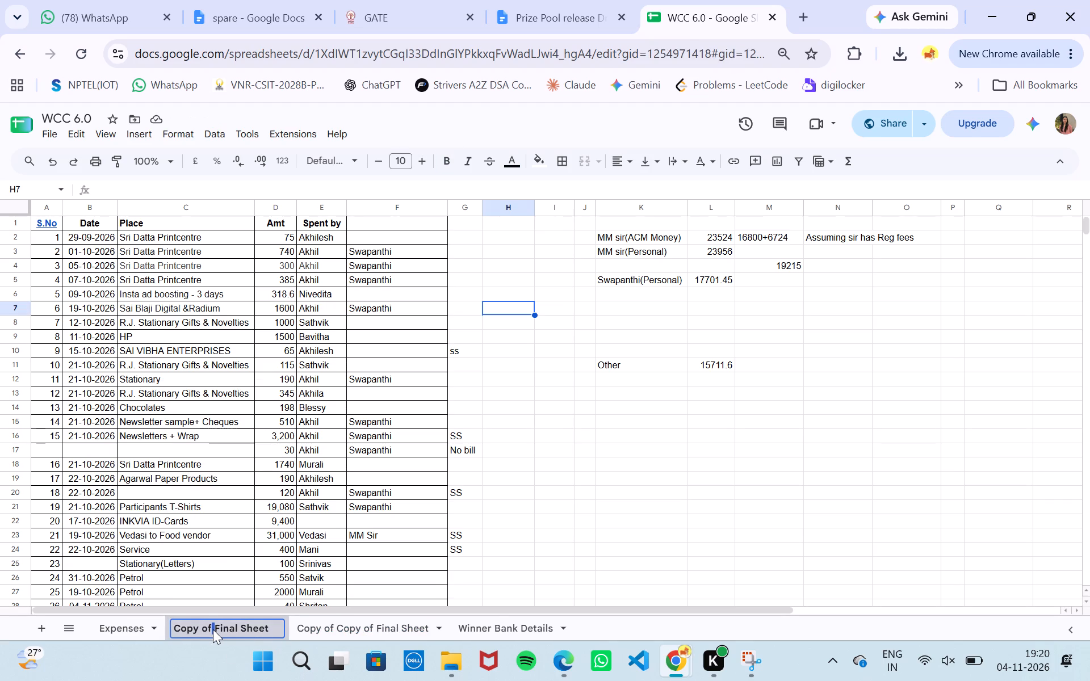
key(Right)
key(BackSpace)
key(BackSpace)
key(BackSpace)
key(BackSpace)
key(BackSpace)
key(BackSpace)
key(BackSpace)
key(BackSpace)
key(BackSpace)
key(BackSpace)
key(BackSpace)
key(BackSpace)
key(BackSpace)
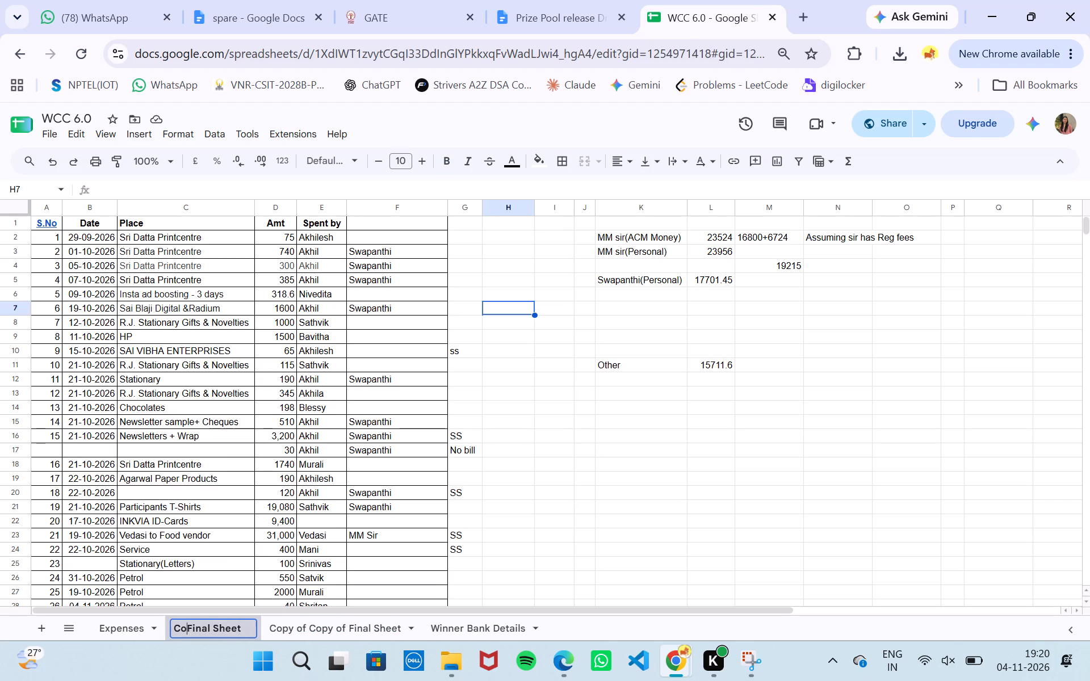
Rename the duplicated sheet "Copy of Copy of Final Sheet" as "Copy of Final Sheet".
click(399, 627)
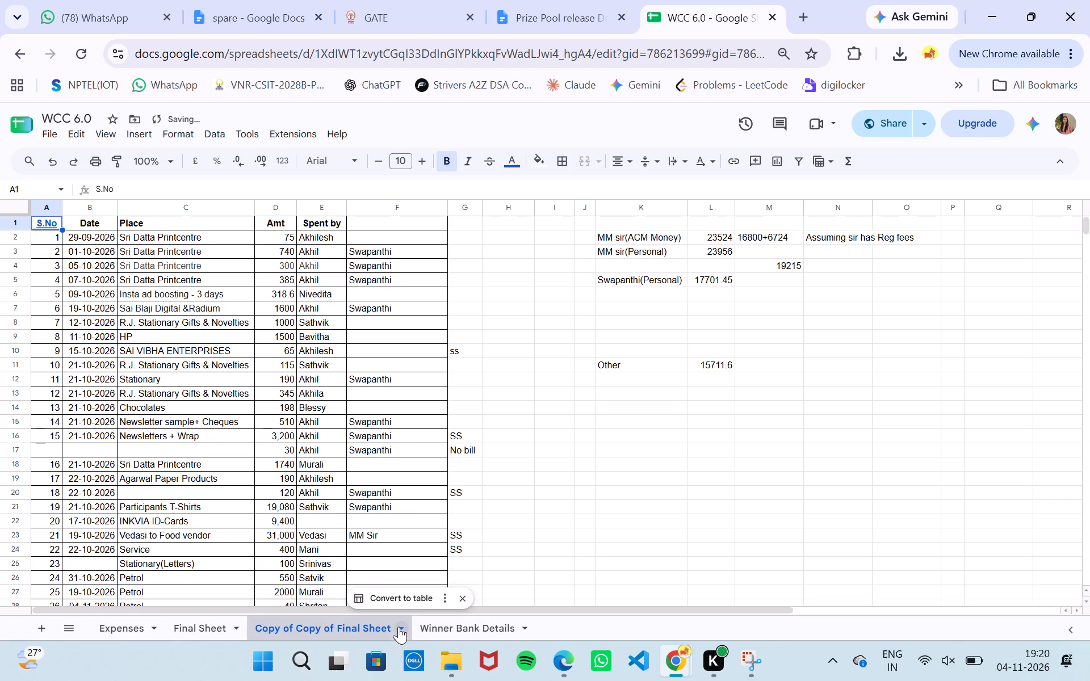
click(400, 625)
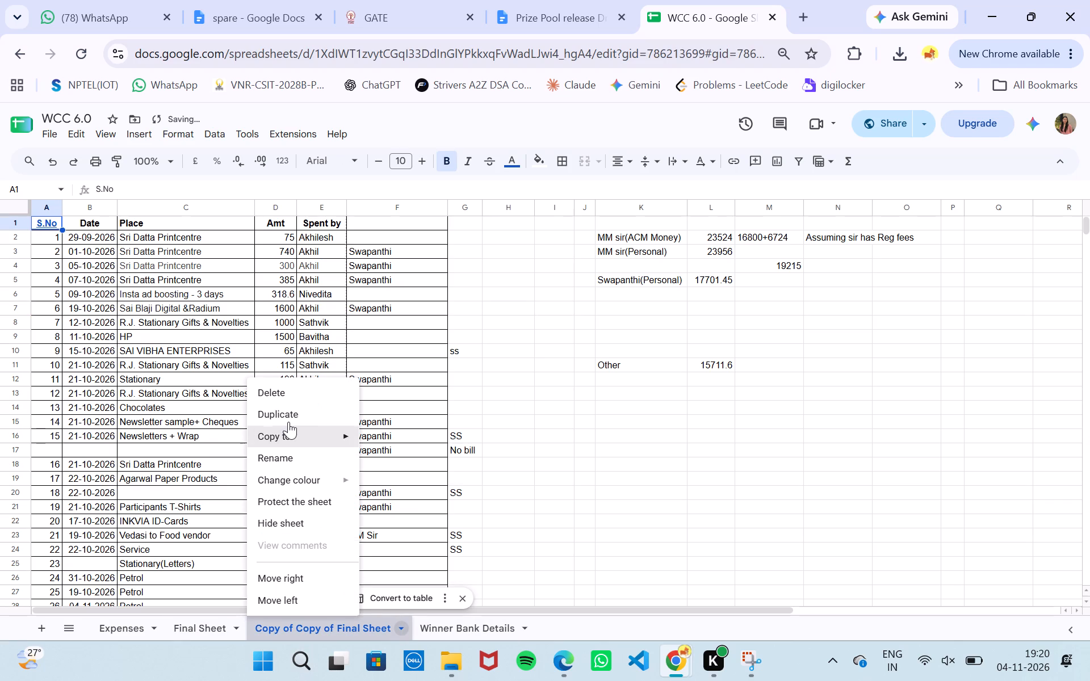
click(287, 459)
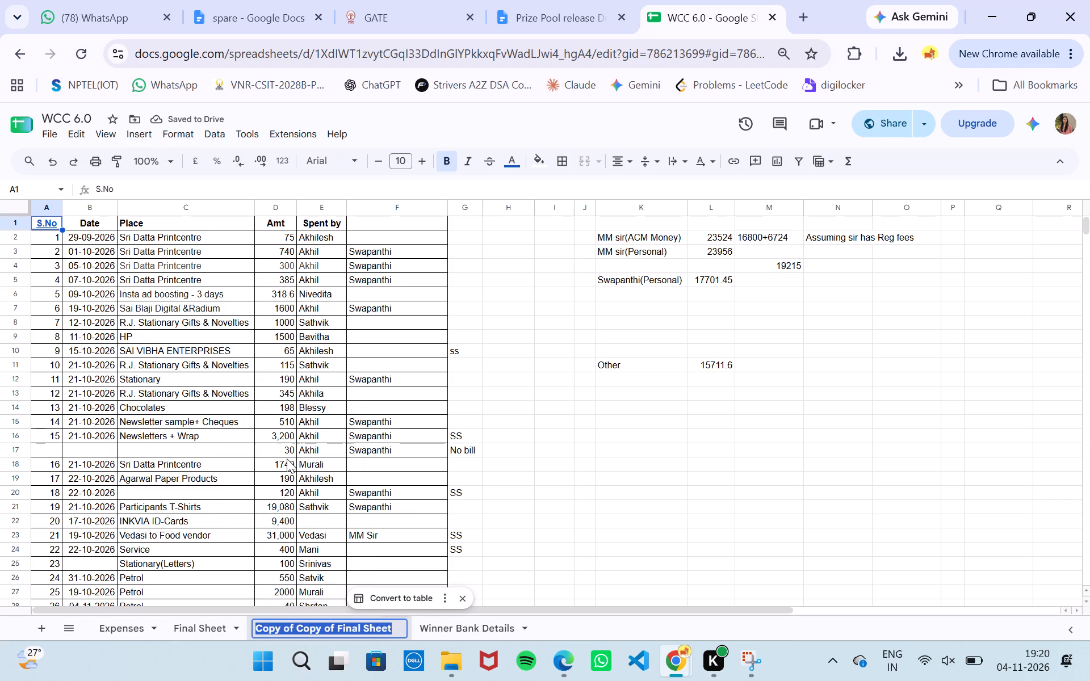
double_click(328, 627)
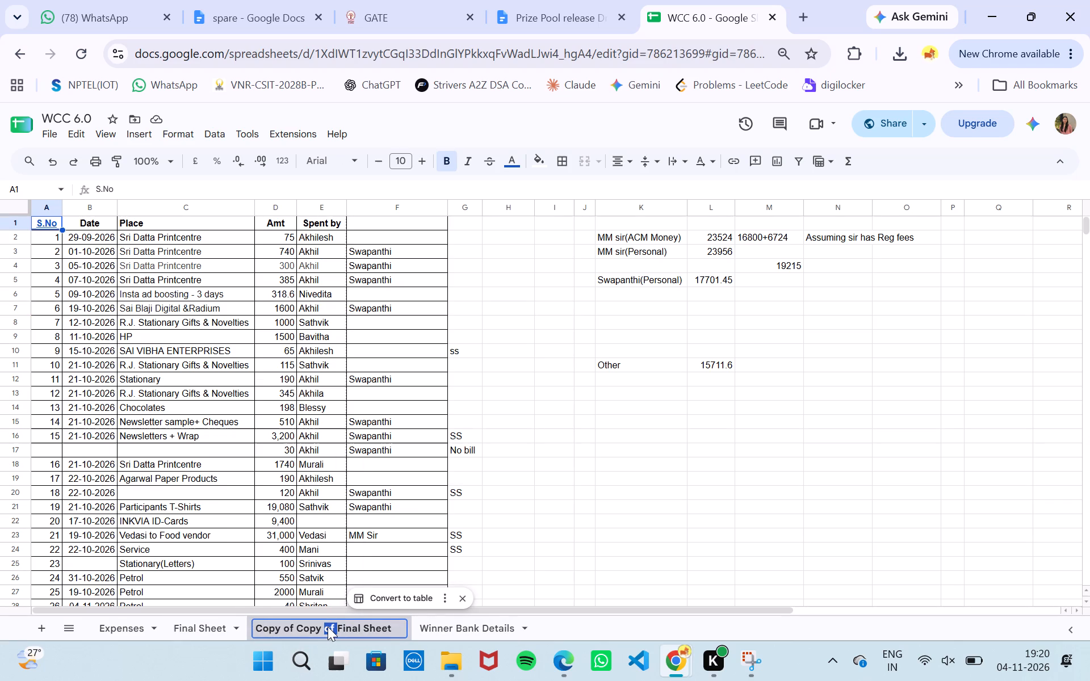
key(BackSpace)
key(BackSpace)
key(BackSpace)
key(BackSpace)
key(BackSpace)
key(BackSpace)
key(BackSpace)
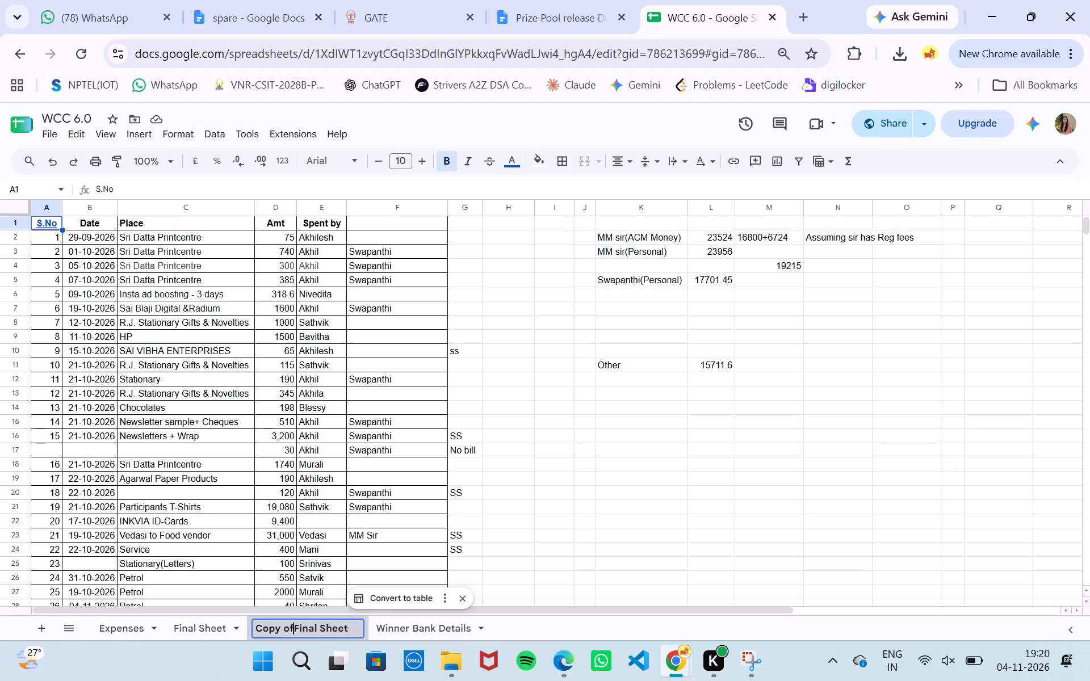
key(space)
key(Return)
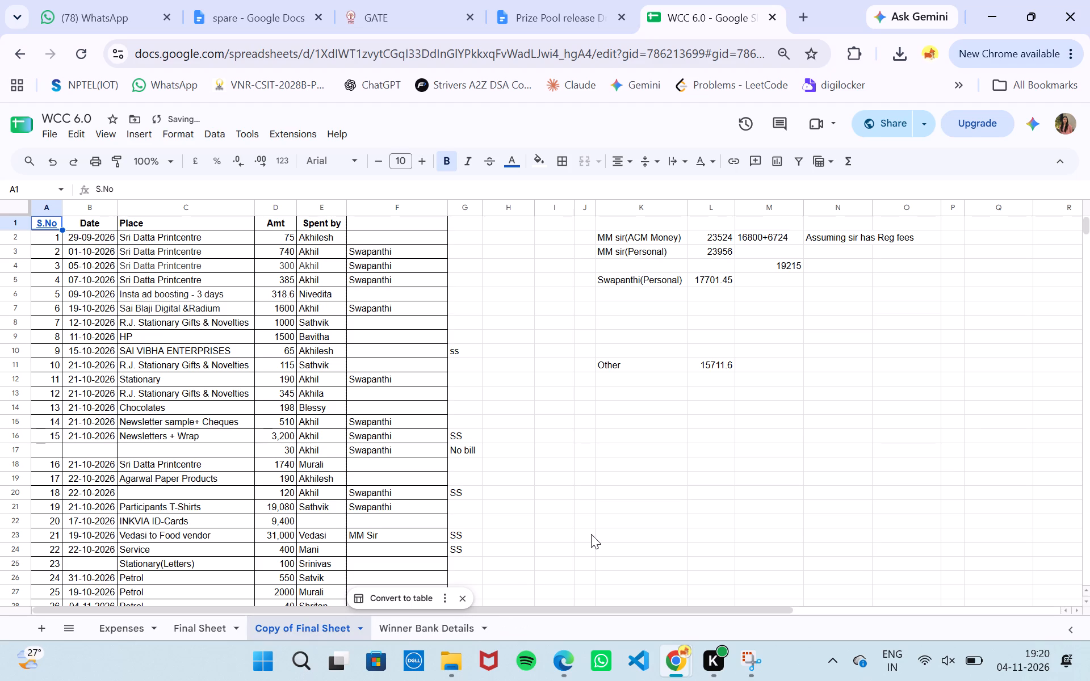
Copy the summary tables in A34:M57 of Copy of Final Sheet and clear the contents of that range.
click(591, 534)
scroll(591, 534, down, 5)
scroll(591, 534, up, 1)
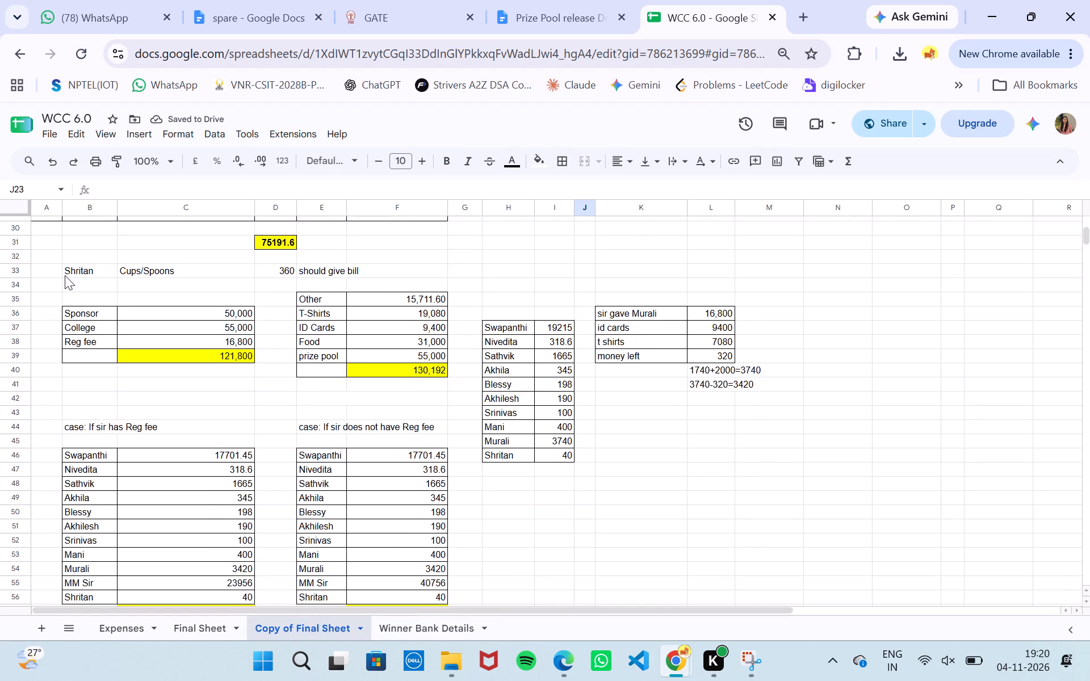
drag(54, 291, 262, 391)
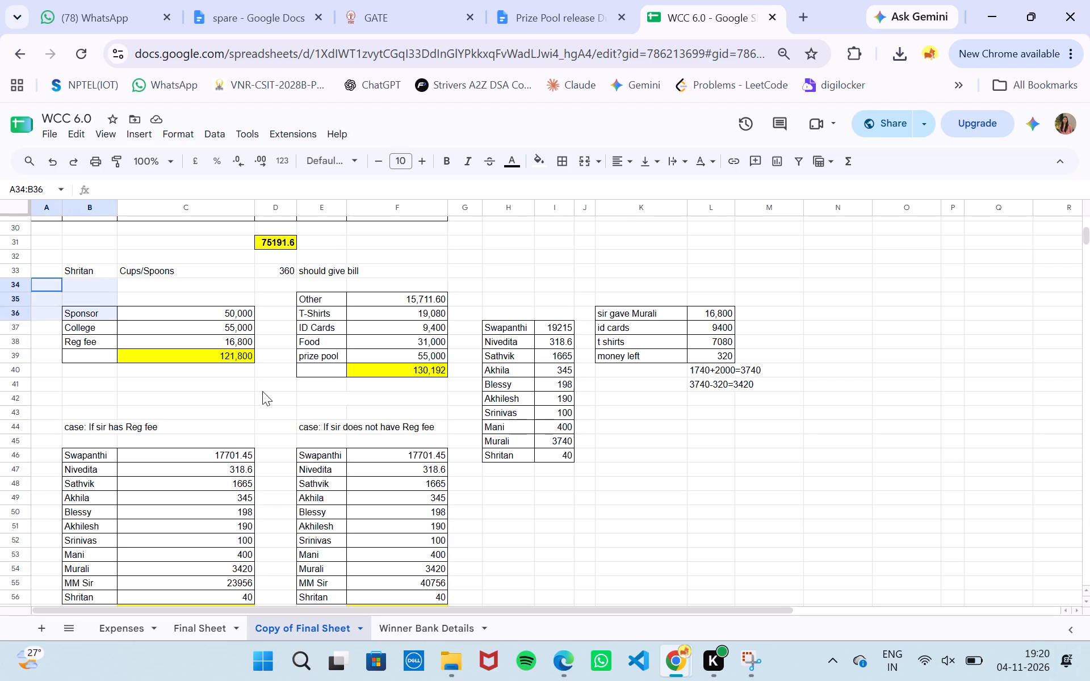
drag(262, 391, 772, 599)
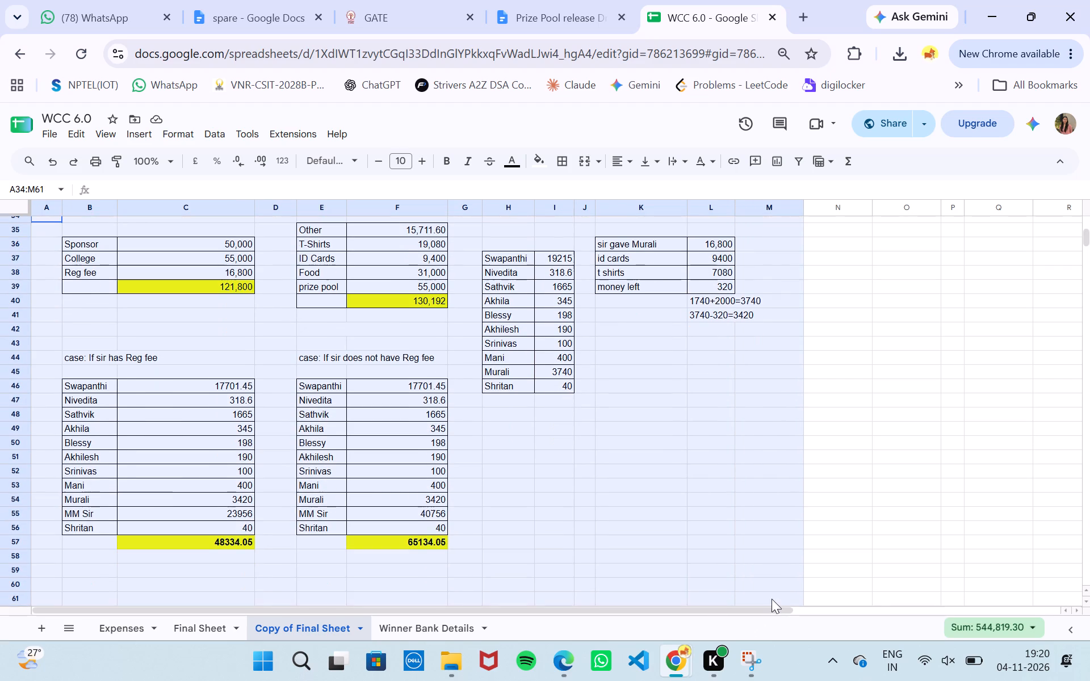
drag(772, 599, 758, 543)
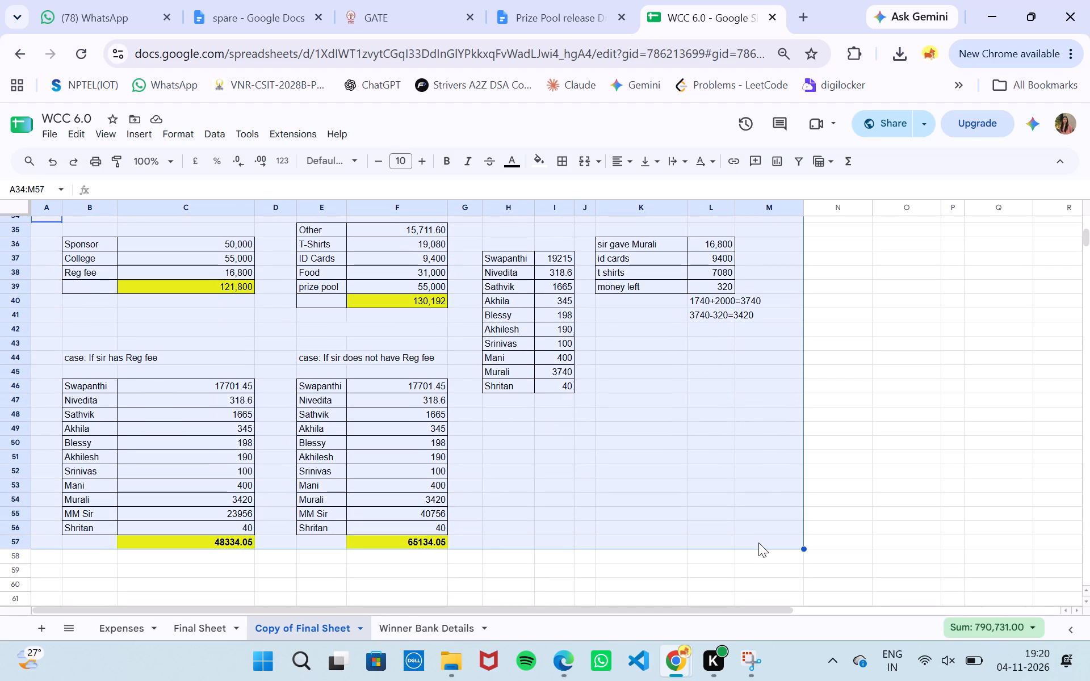
key(ctrl+c)
key(Delete)
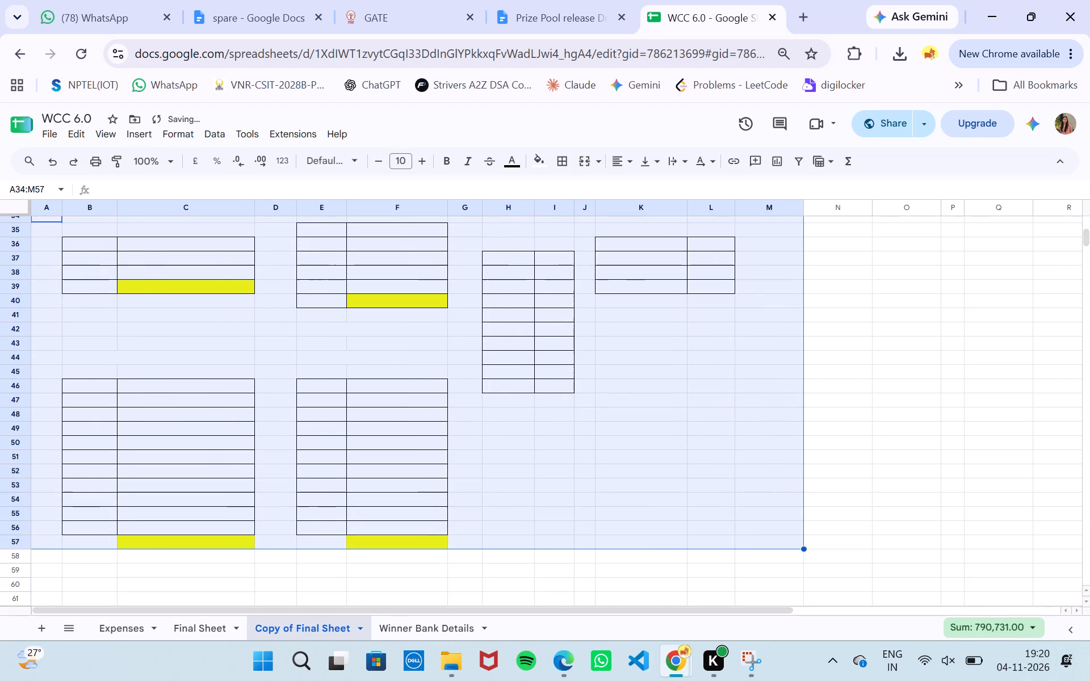
Remove all borders and reset the fill colour on the cleared range A34:M57.
click(568, 159)
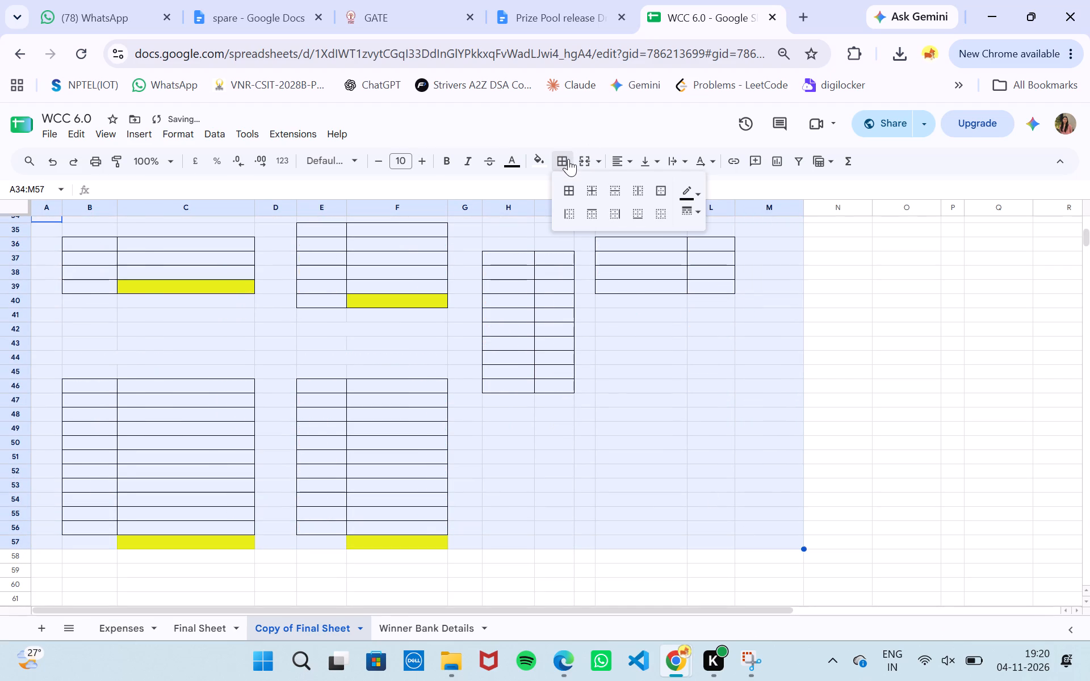
click(657, 209)
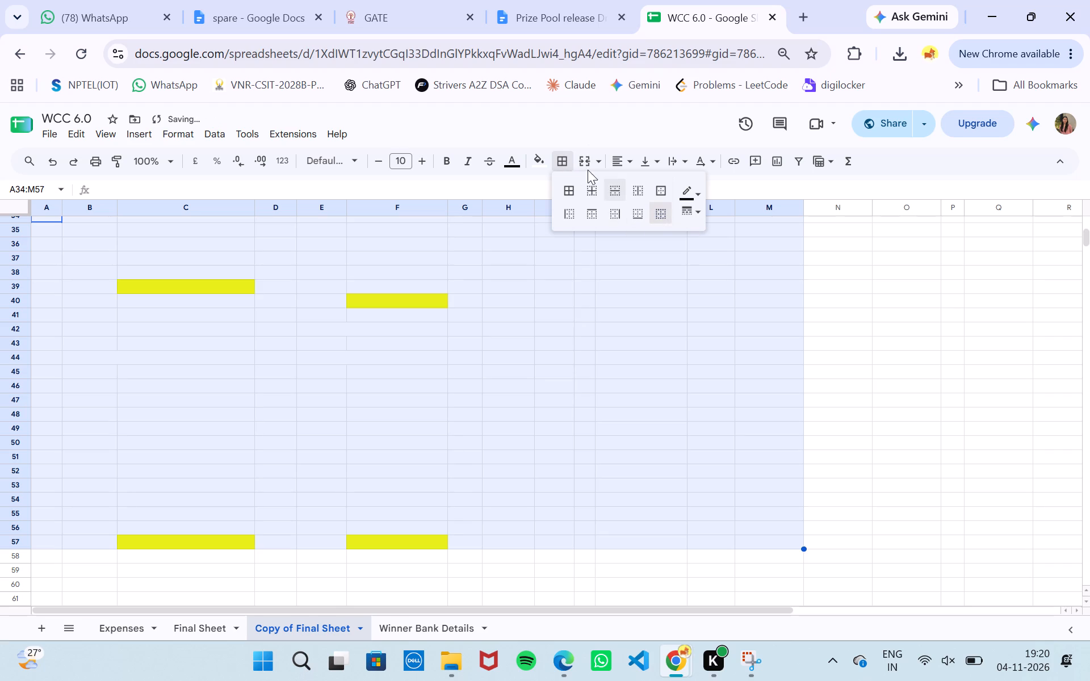
click(538, 158)
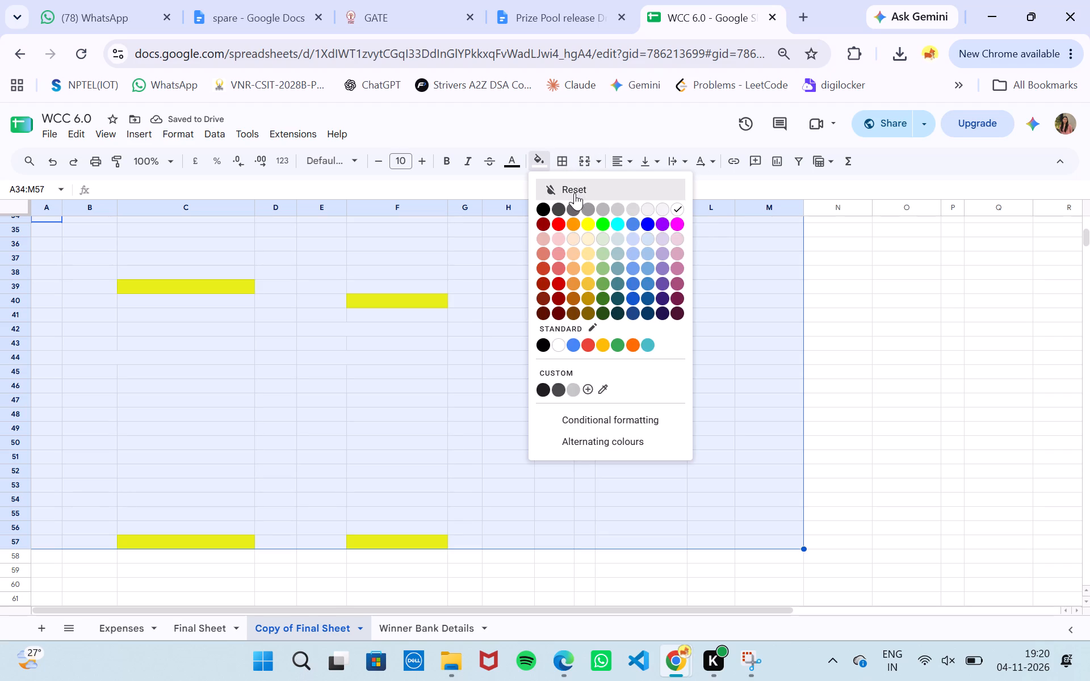
click(575, 193)
click(594, 394)
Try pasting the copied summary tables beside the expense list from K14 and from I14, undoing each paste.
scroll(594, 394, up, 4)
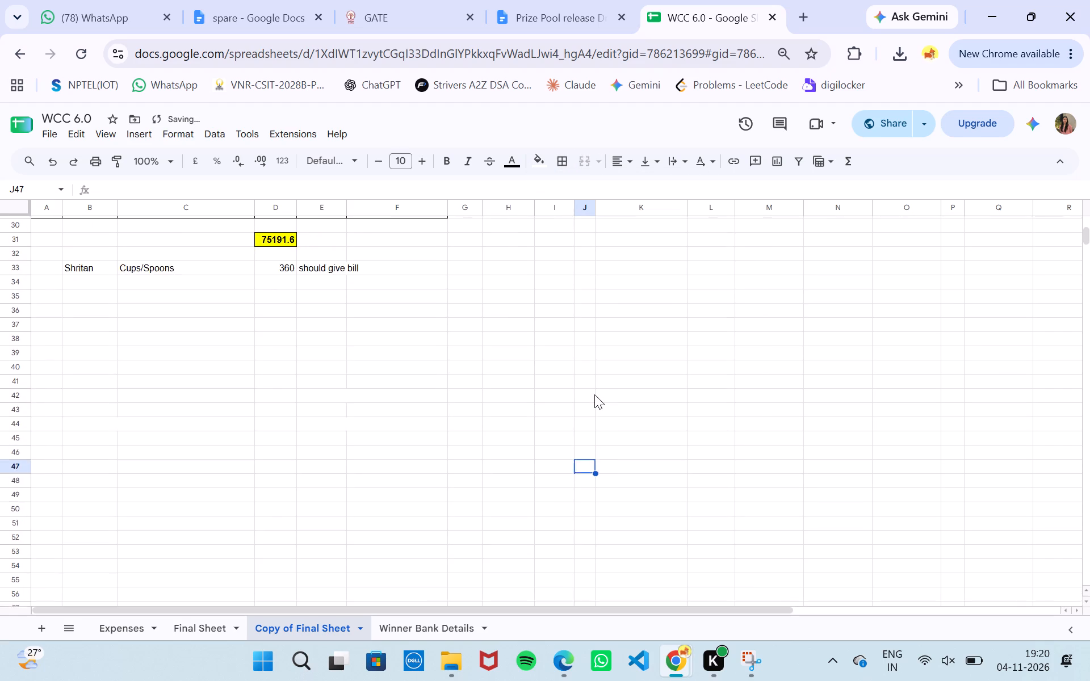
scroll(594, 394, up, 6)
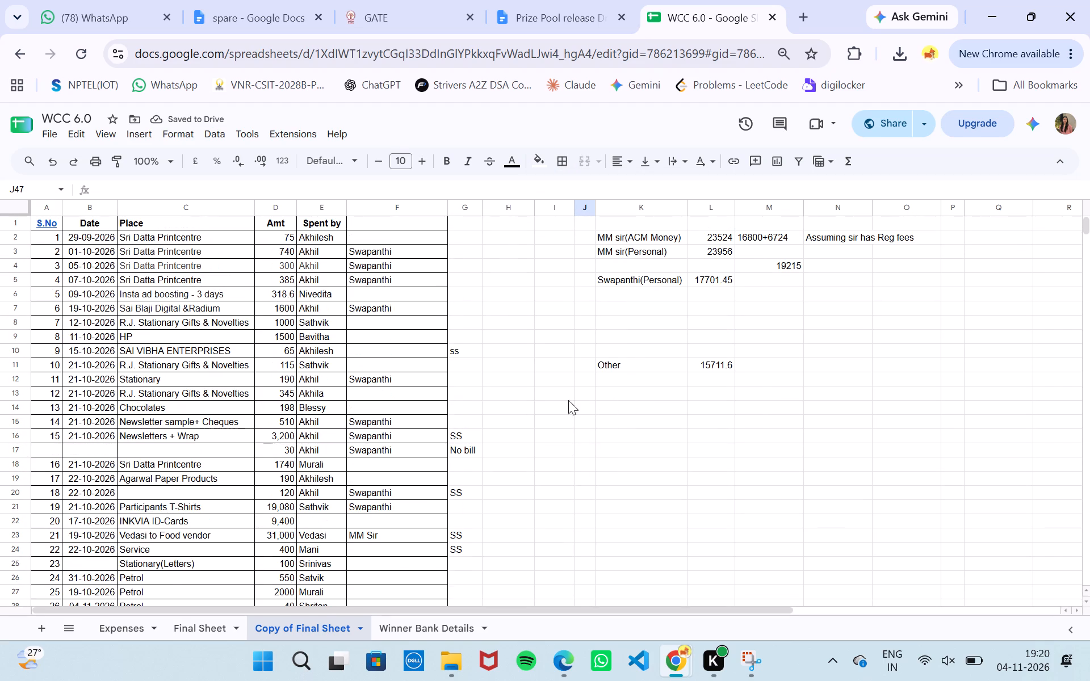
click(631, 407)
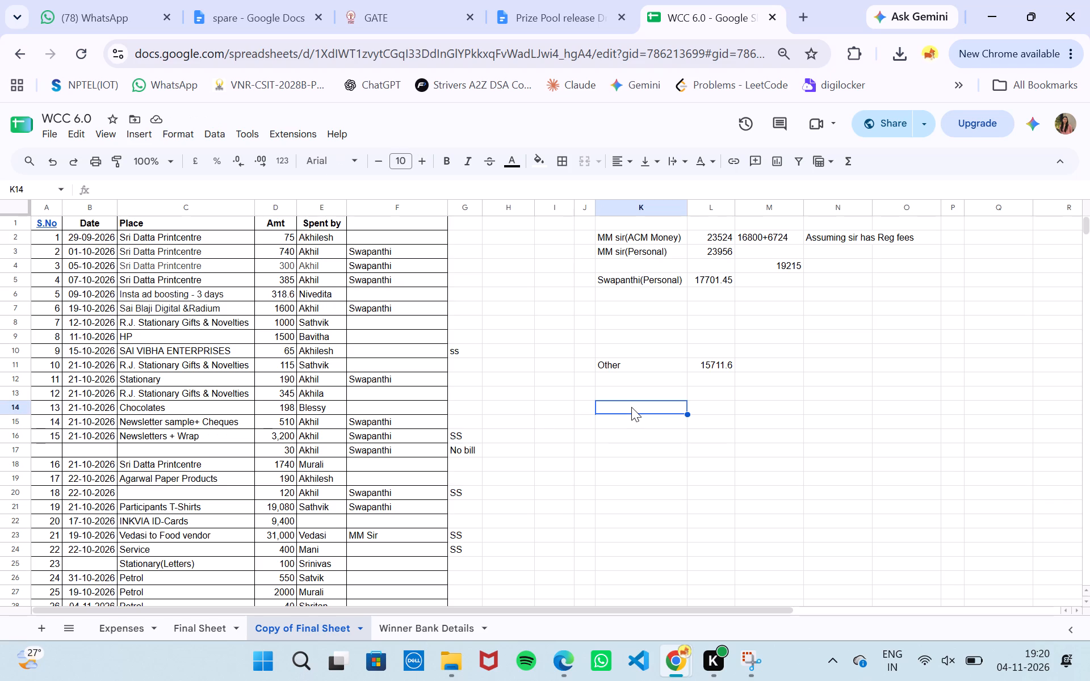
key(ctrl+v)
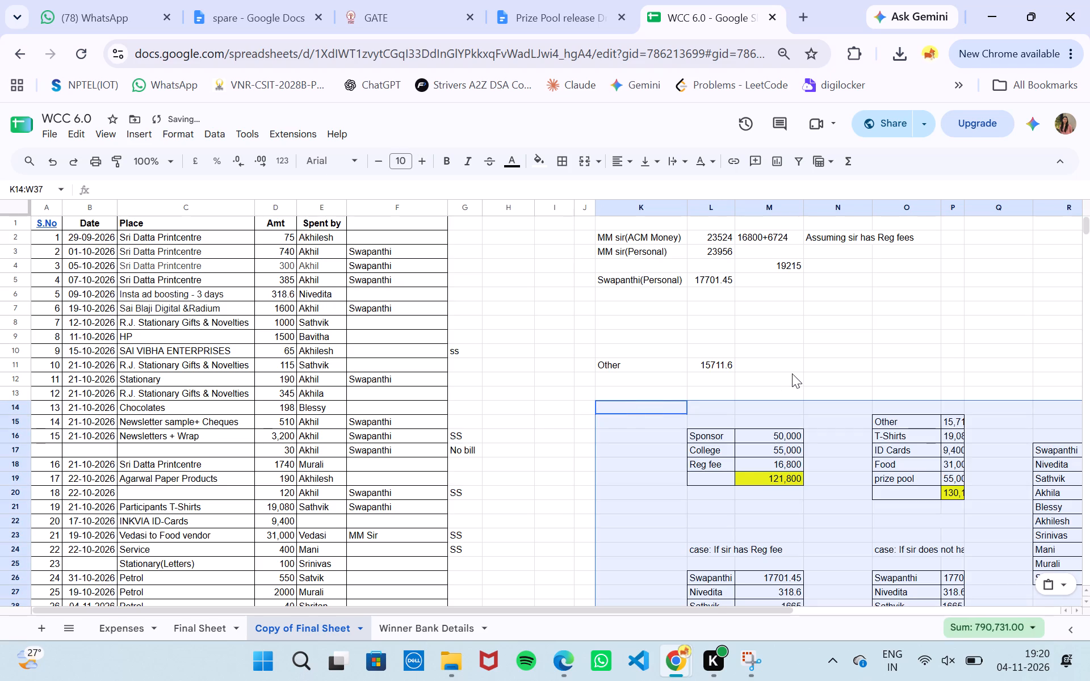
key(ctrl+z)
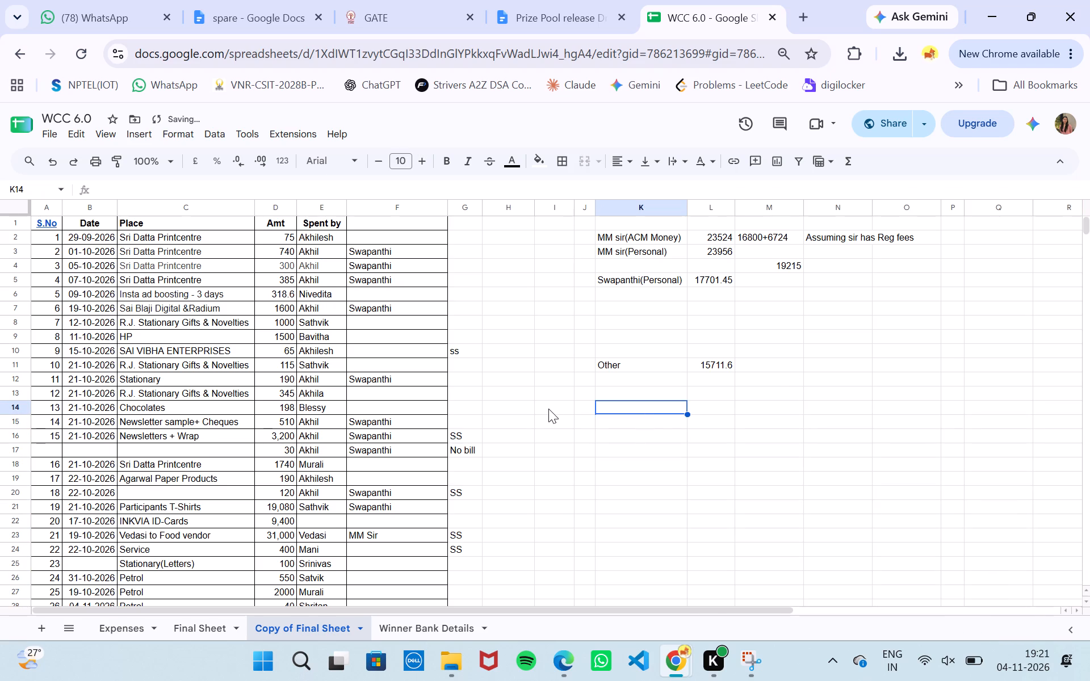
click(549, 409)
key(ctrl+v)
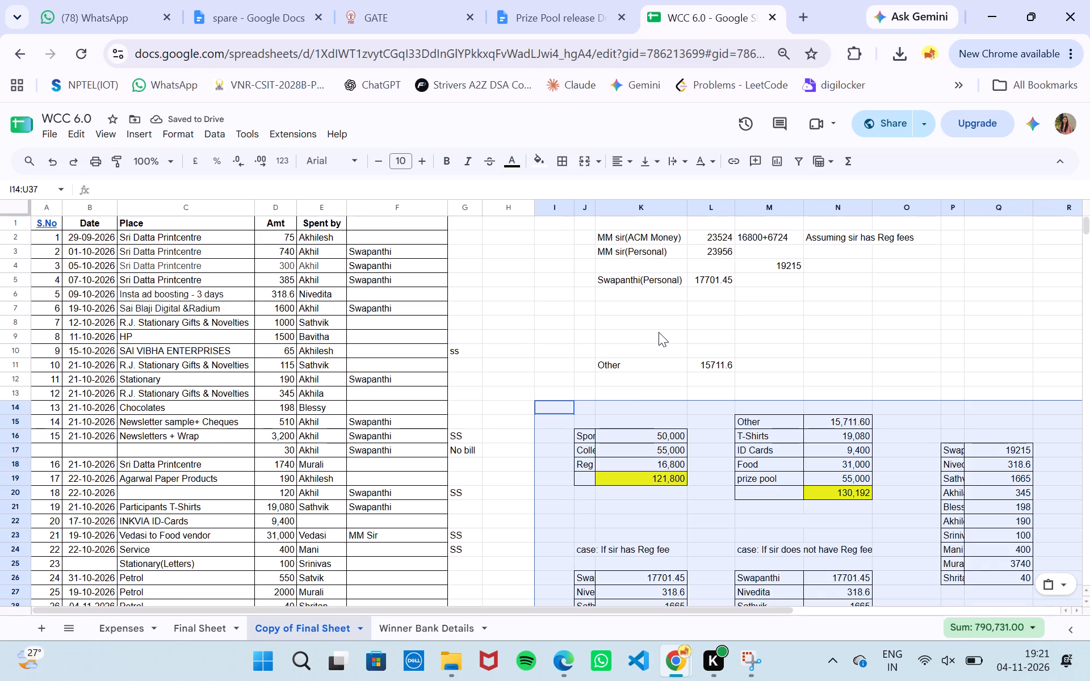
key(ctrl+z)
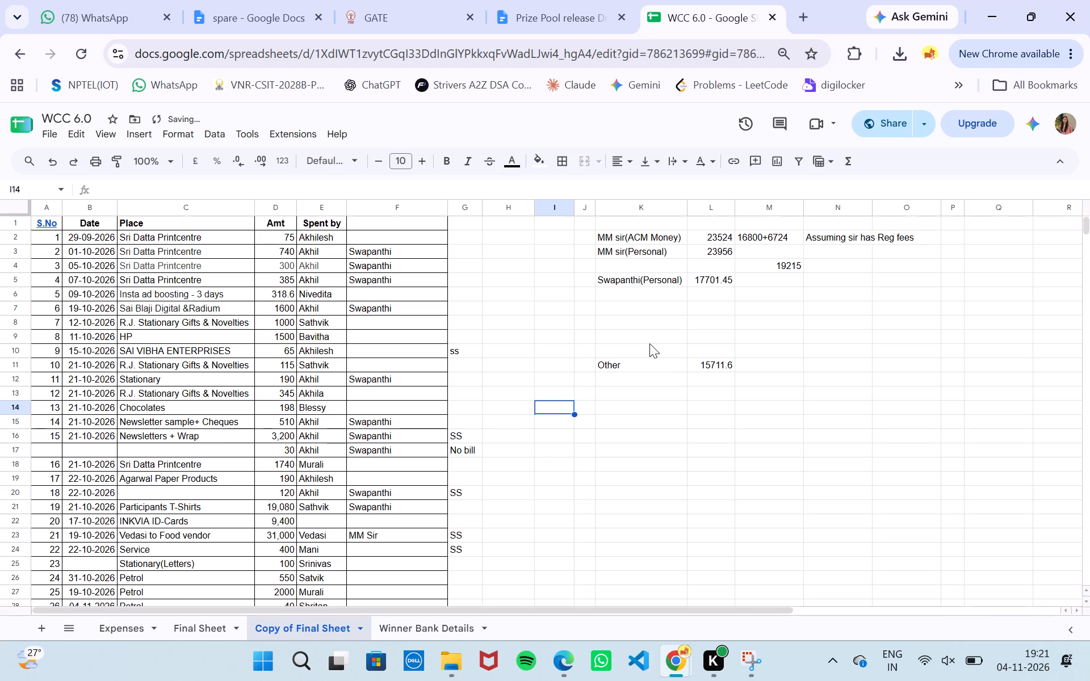
Paste the copied summary tables beside the expense list, starting at cell J14.
click(578, 406)
key(ctrl+v)
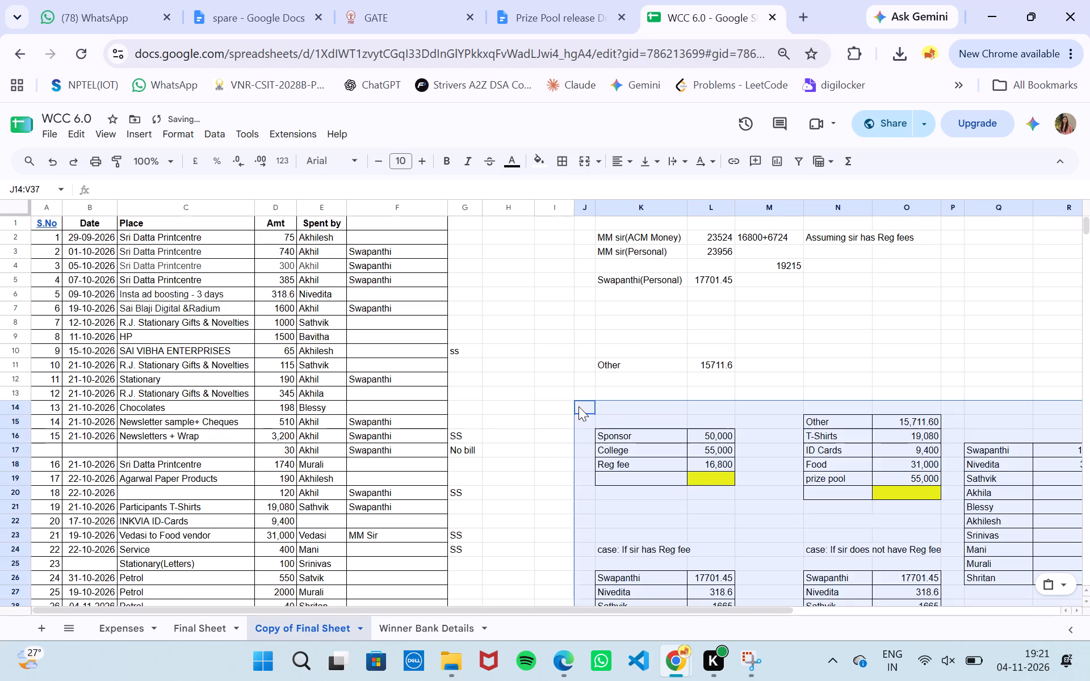
click(835, 383)
Delete the empty column H and the narrow empty column I between the expense list and the pasted tables.
scroll(835, 383, down, 2)
scroll(835, 383, up, 2)
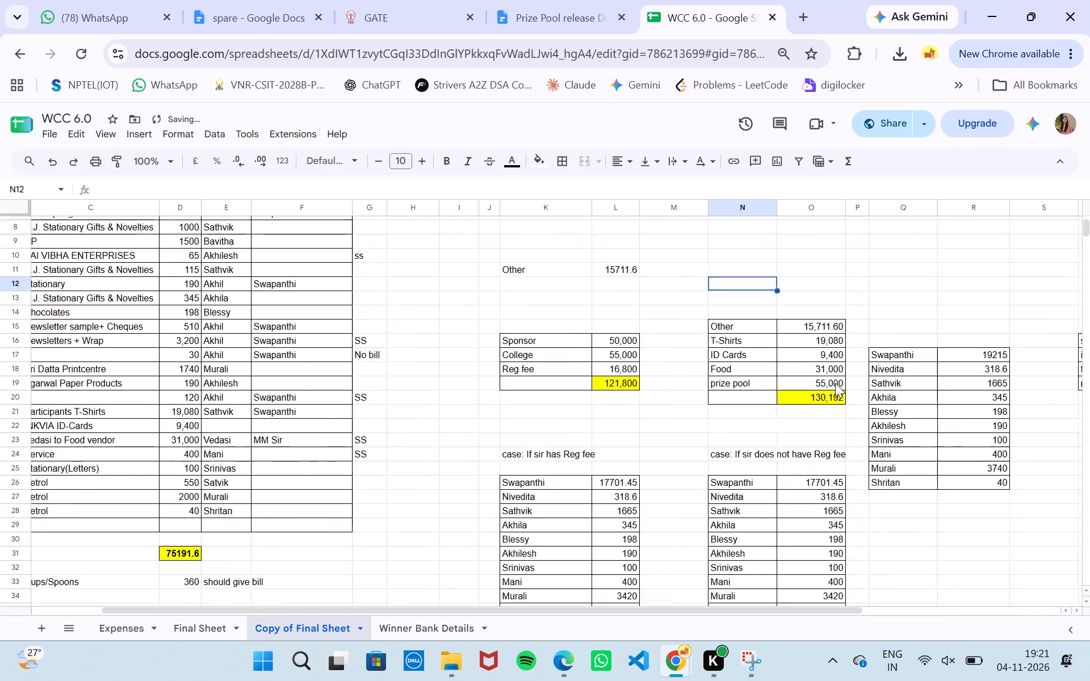
scroll(835, 383, up, 3)
scroll(835, 383, right, 2)
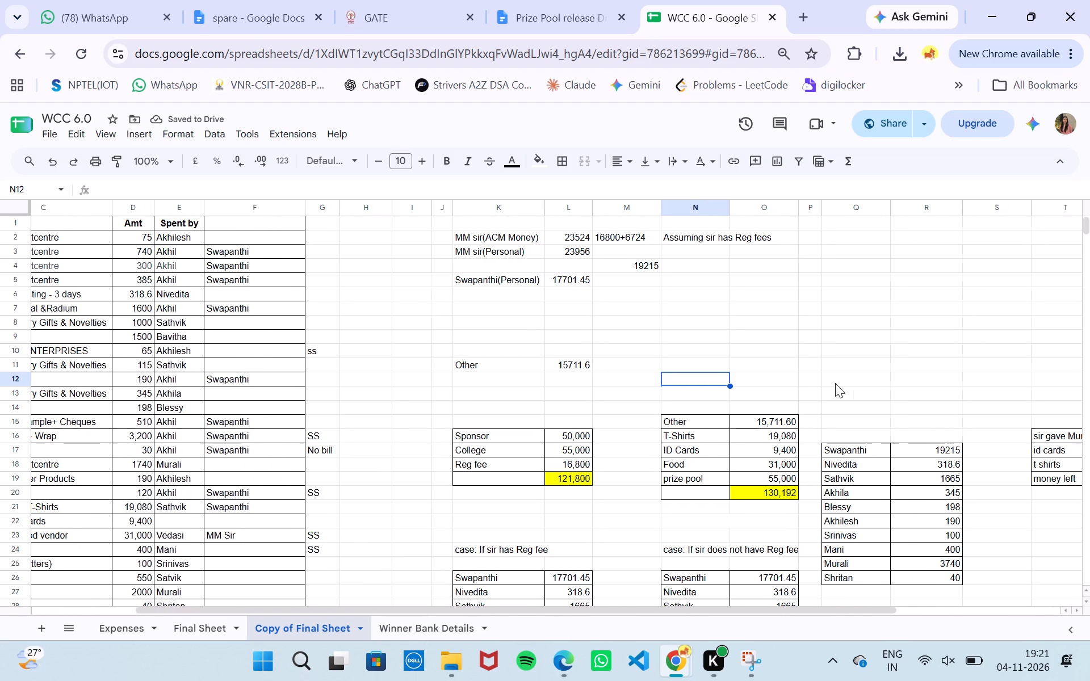
scroll(835, 383, right, 1)
scroll(835, 383, up, 3)
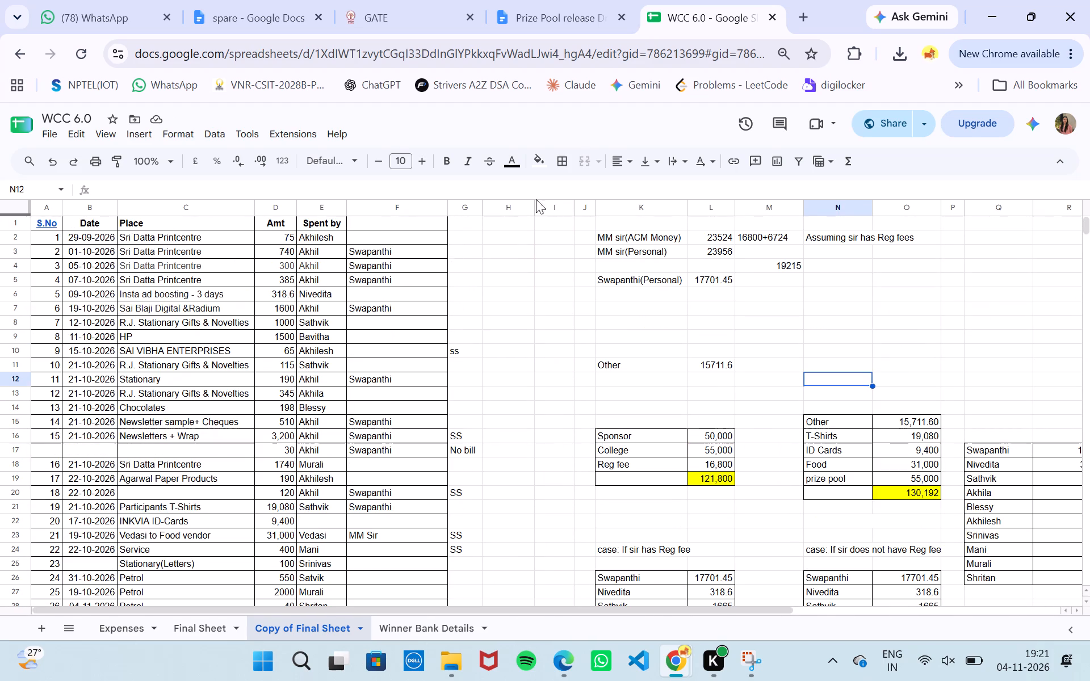
click(510, 209)
right_click(510, 209)
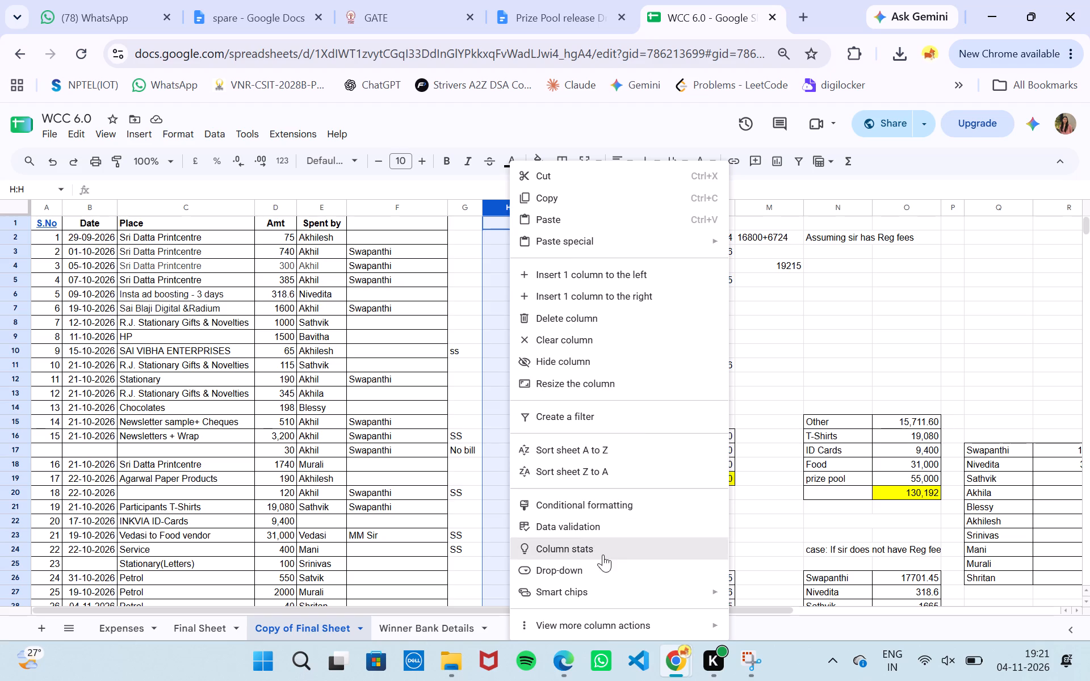
click(592, 314)
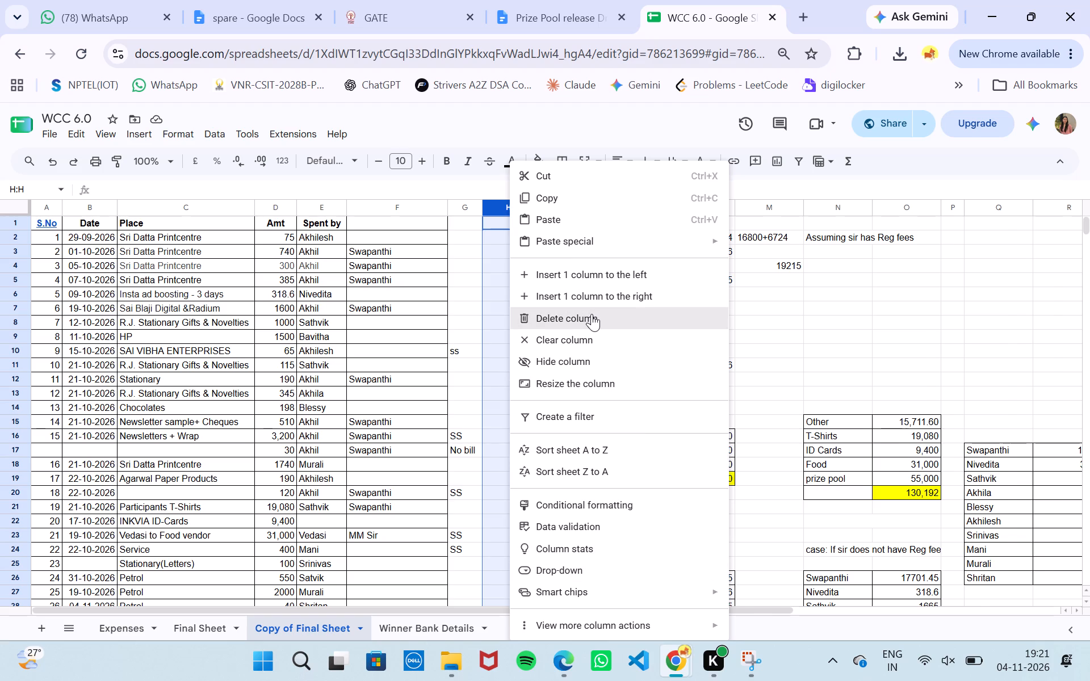
scroll(628, 346, up, 2)
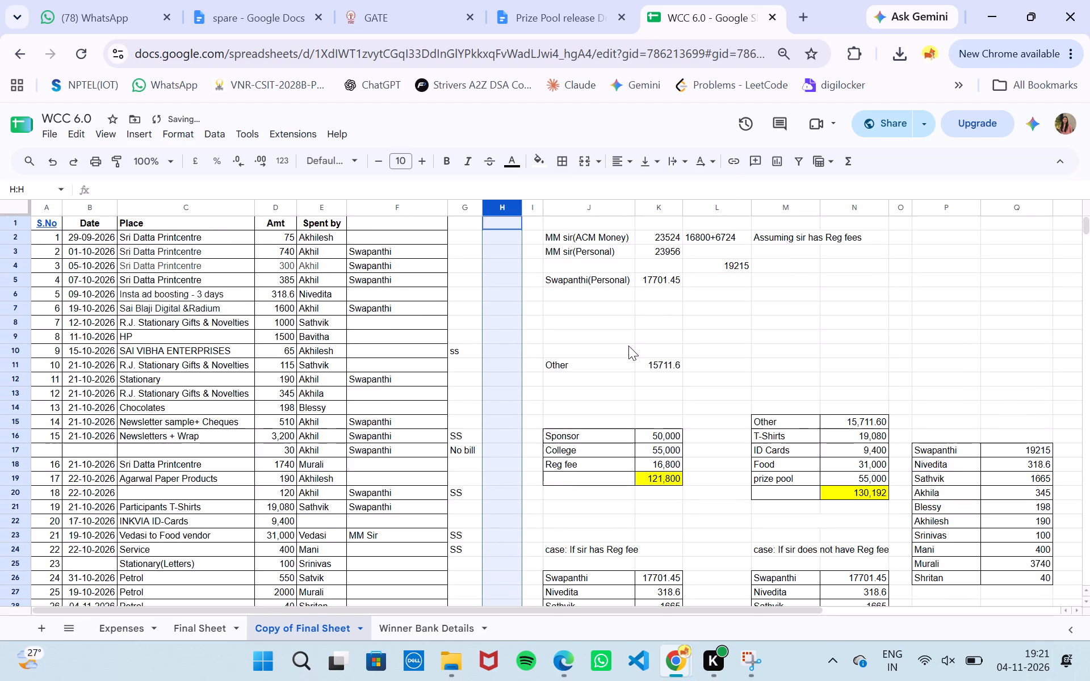
click(533, 212)
right_click(533, 212)
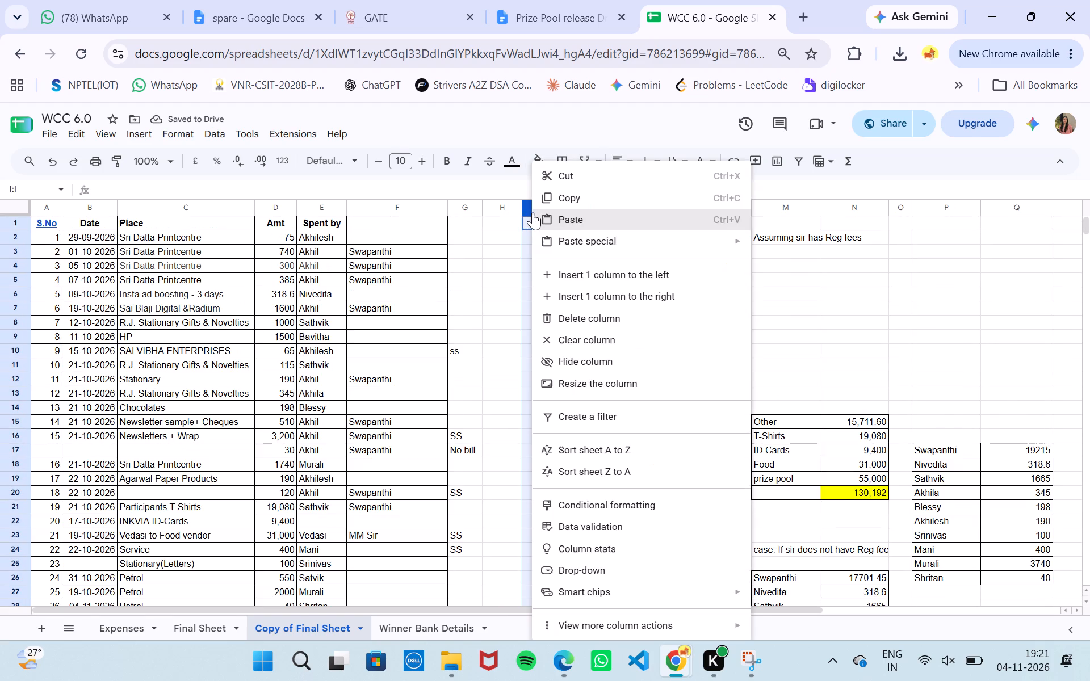
click(618, 325)
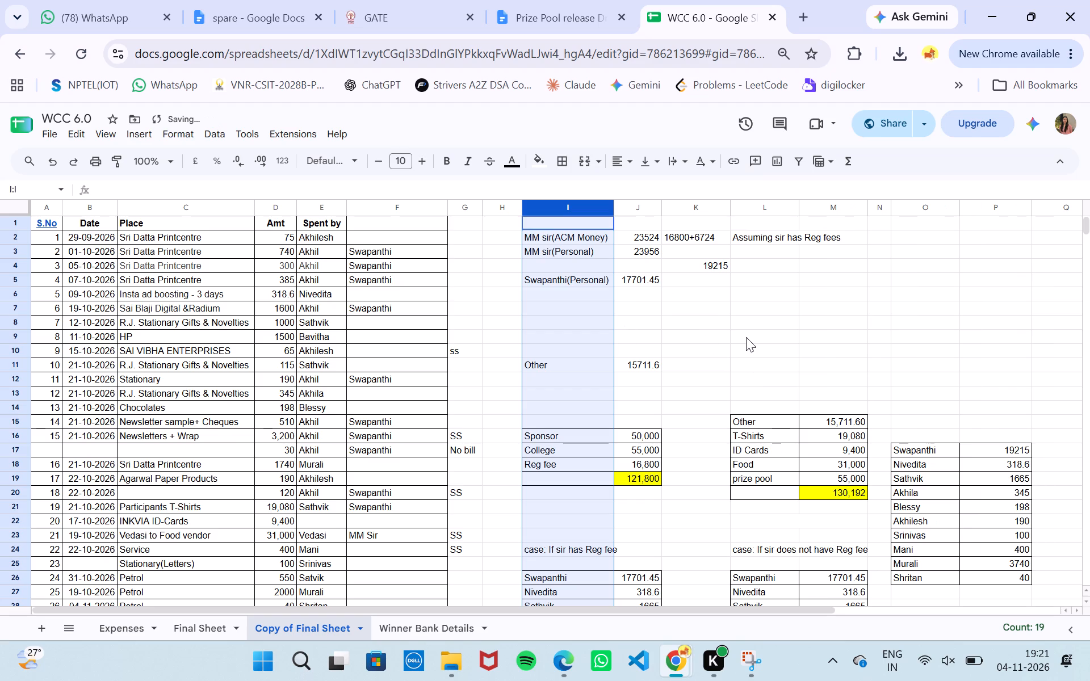
click(746, 337)
Copy the "sir gave Murali" table with its calculation notes in R15:T21 and clear the contents of that range.
scroll(746, 337, down, 3)
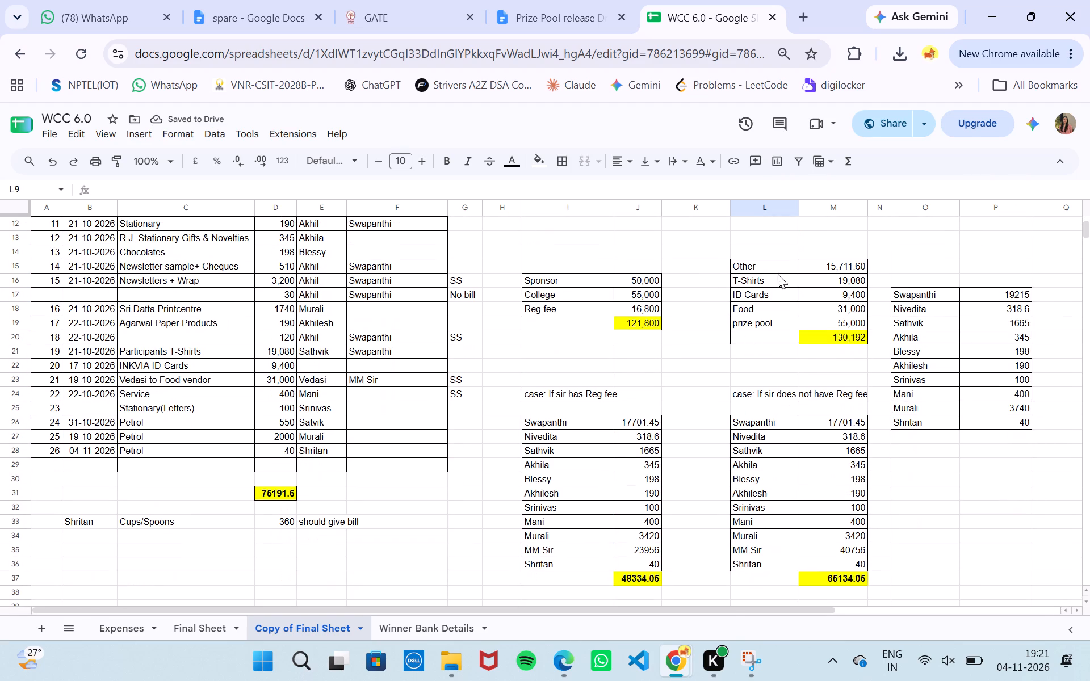
scroll(803, 418, left, 6)
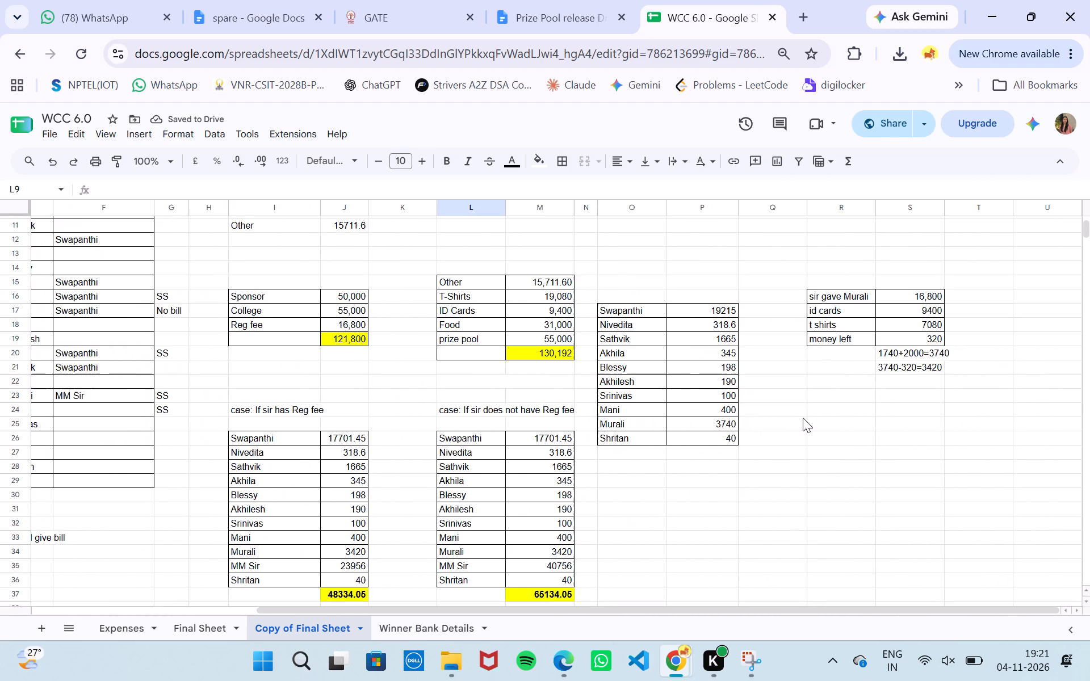
scroll(803, 418, left, 1)
drag(819, 279, 954, 364)
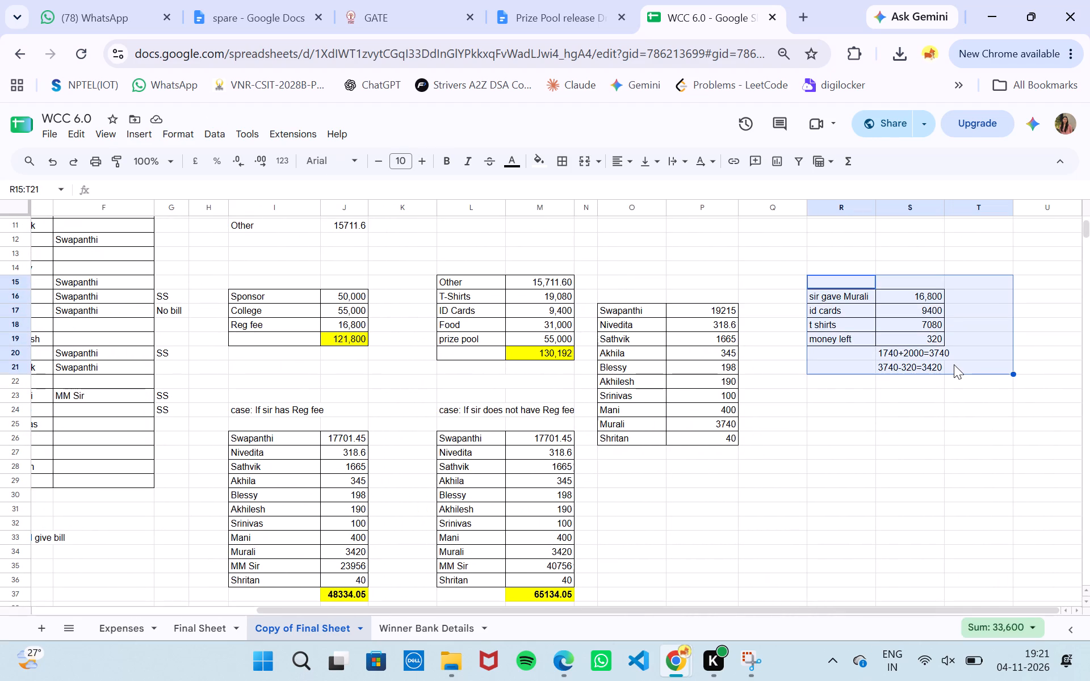
key(ctrl+c)
key(Delete)
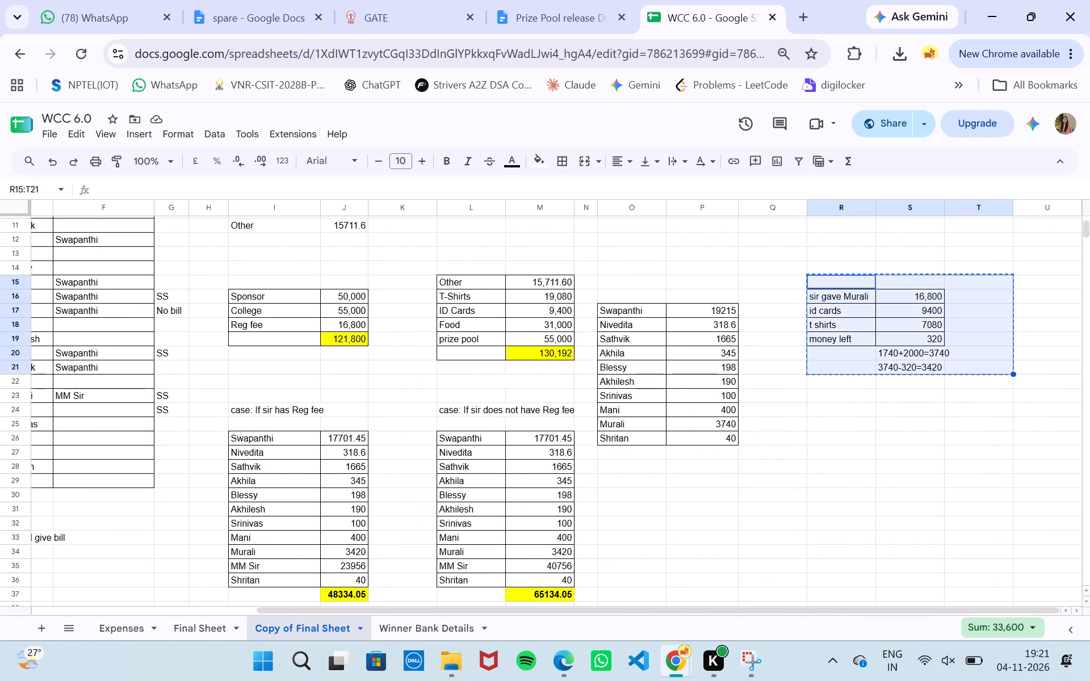
Remove all borders from the cleared range R15:T21.
click(561, 170)
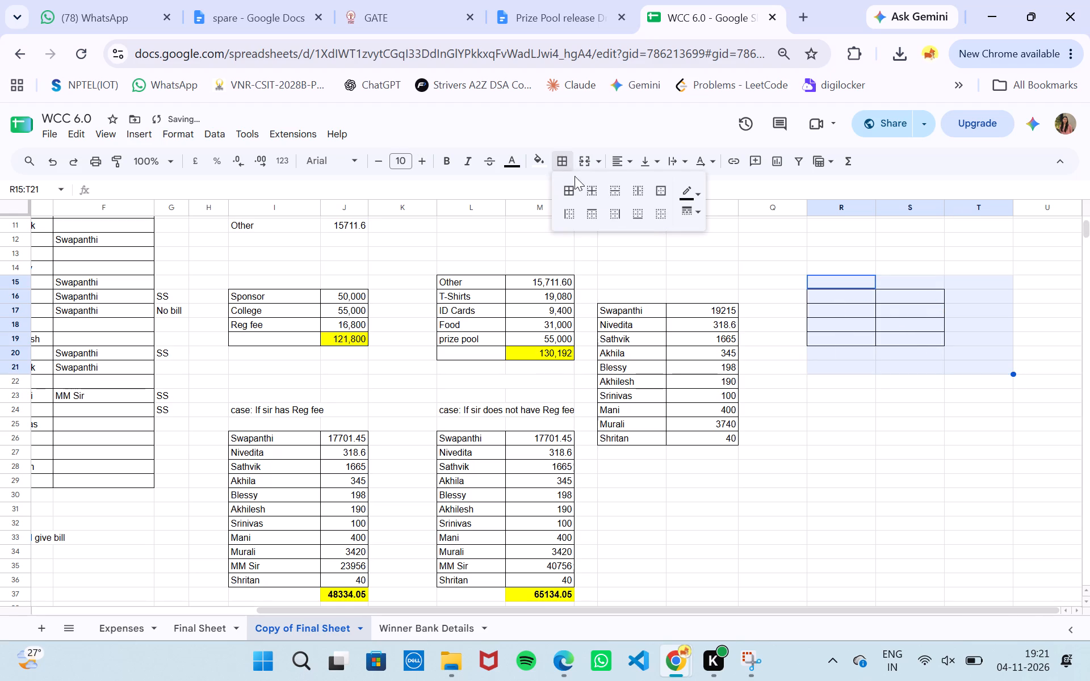
click(664, 213)
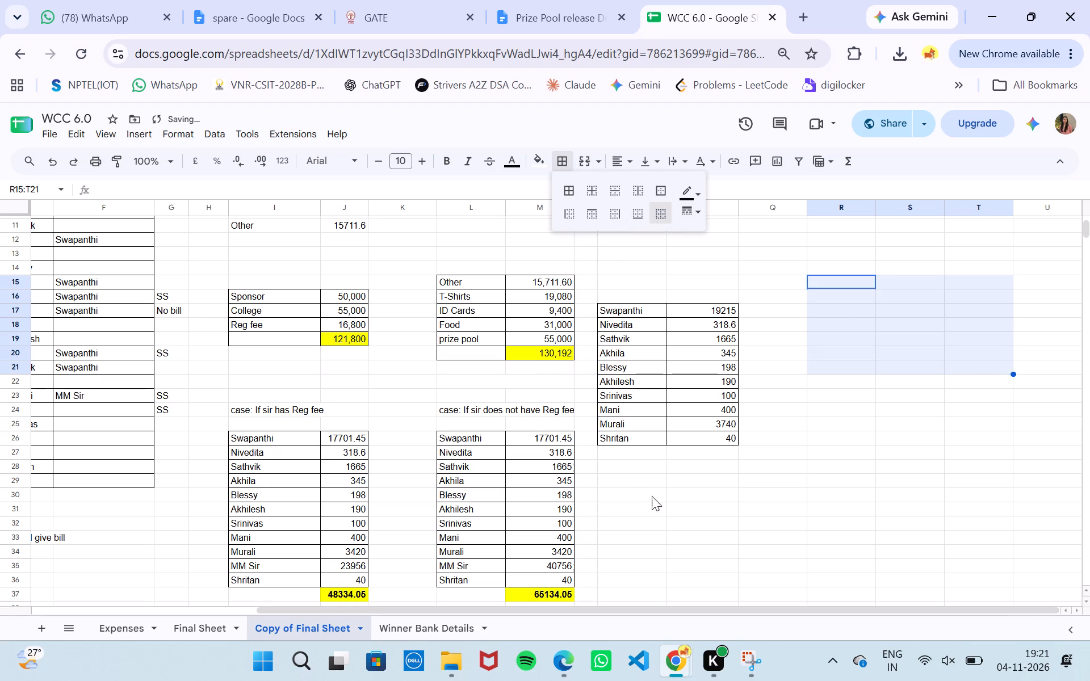
Paste the copied "sir gave Murali" table with its calculation notes below the per-person amounts list, starting at cell O29.
click(629, 482)
key(ctrl+v)
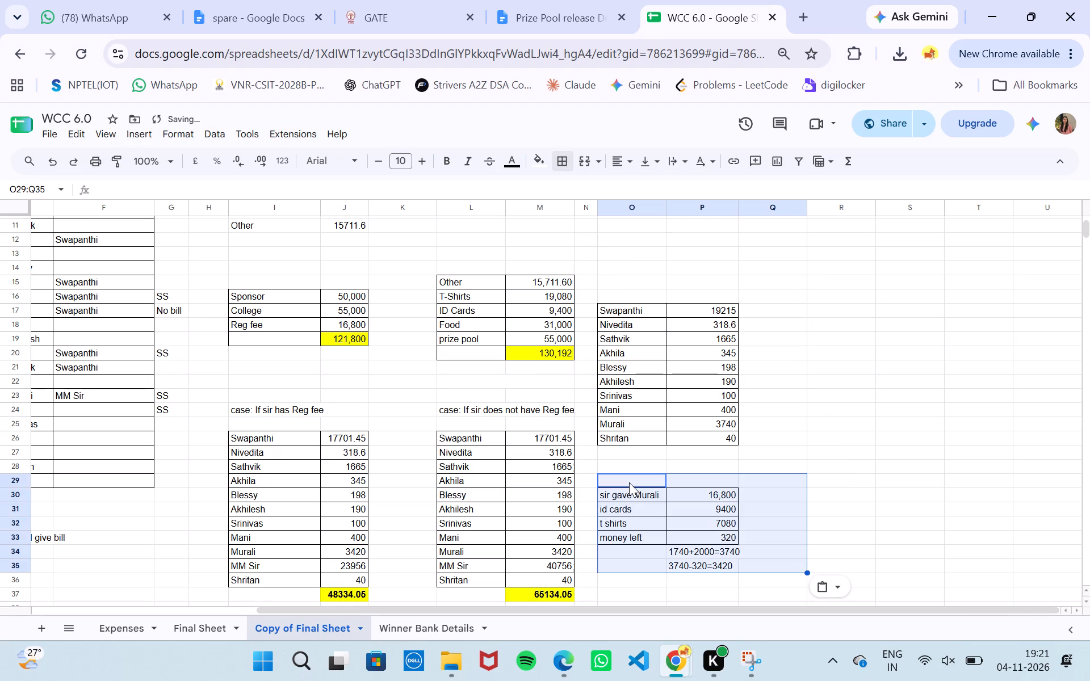
click(863, 419)
Narrow column K slightly so it just fits the "16800+6724" note between the summary tables.
scroll(863, 419, up, 2)
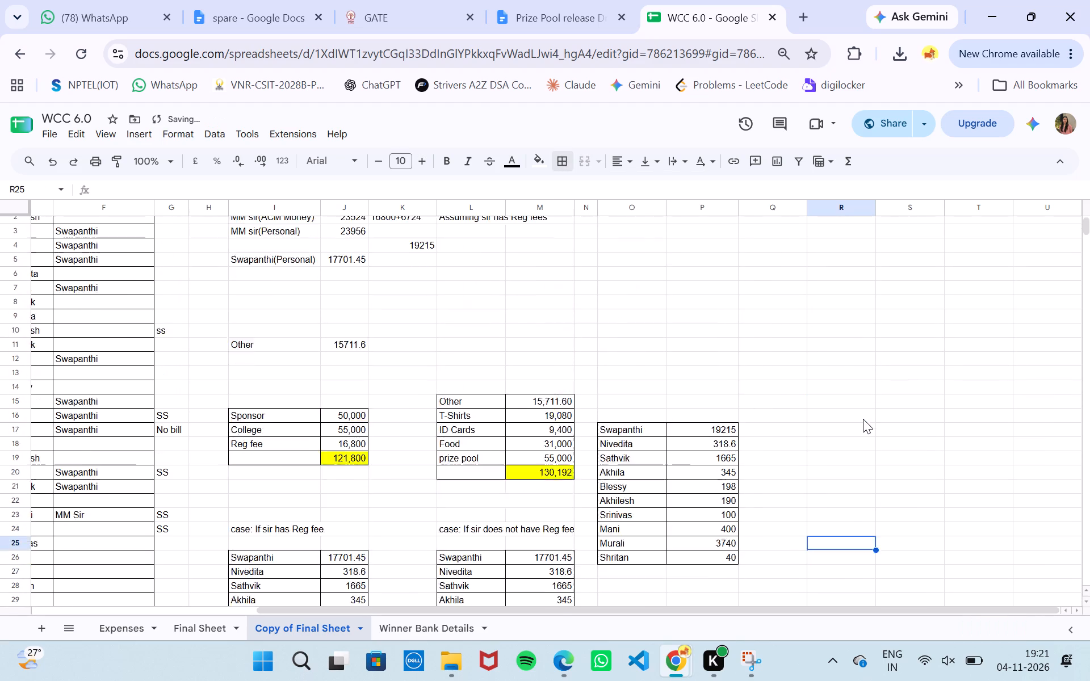
scroll(863, 419, right, 4)
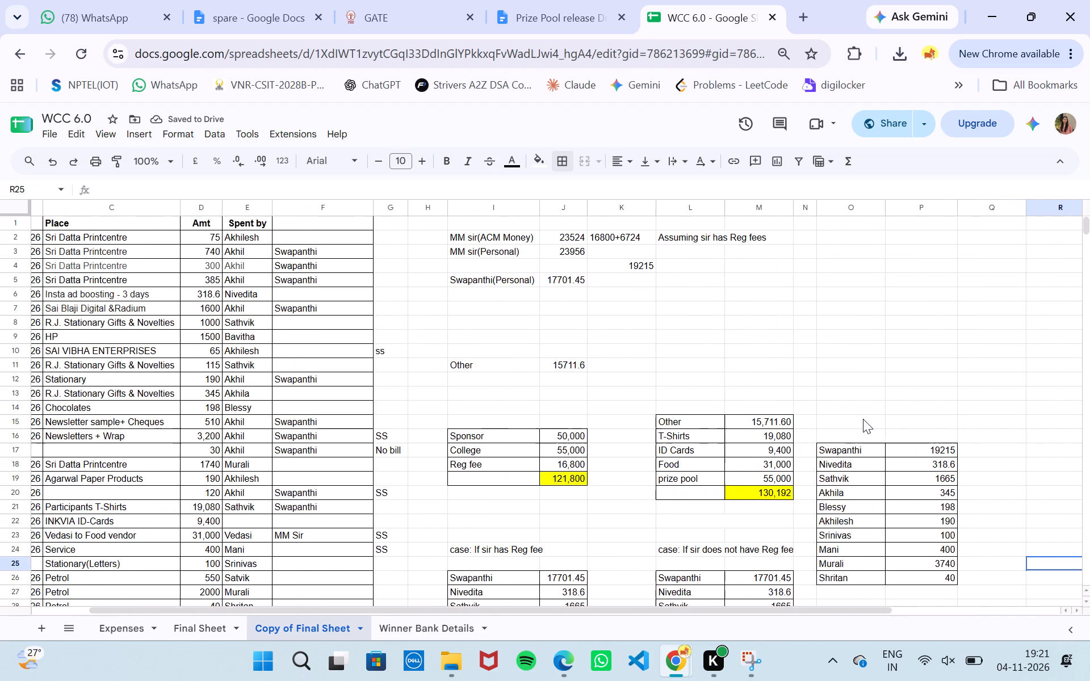
scroll(863, 419, up, 3)
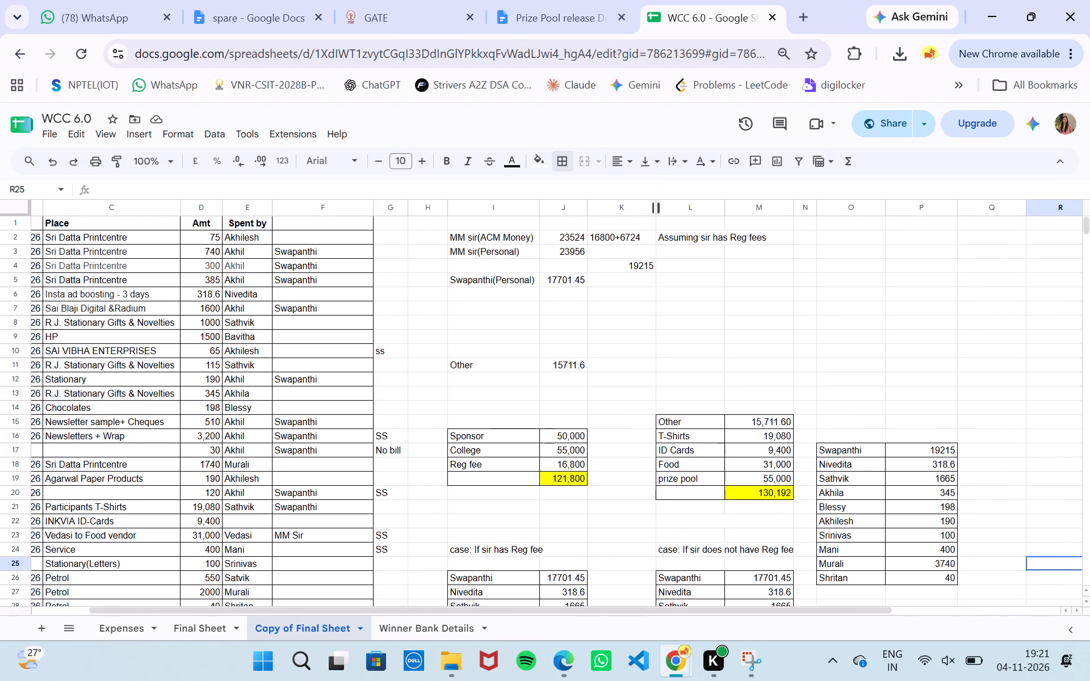
drag(659, 205, 645, 204)
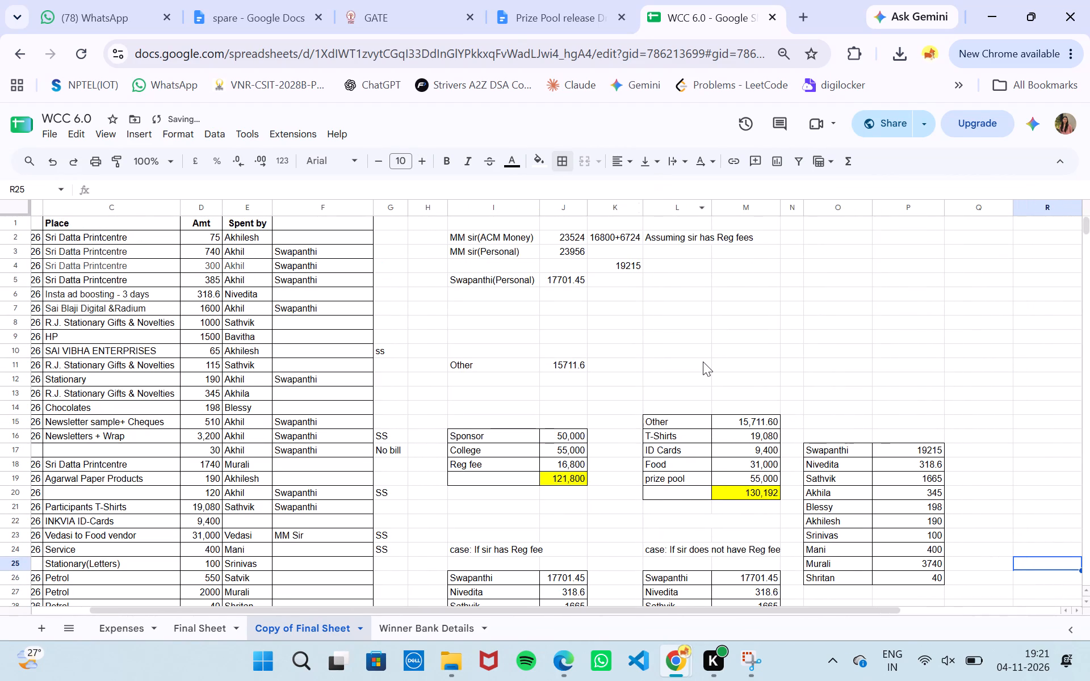
scroll(703, 361, up, 1)
scroll(703, 361, right, 2)
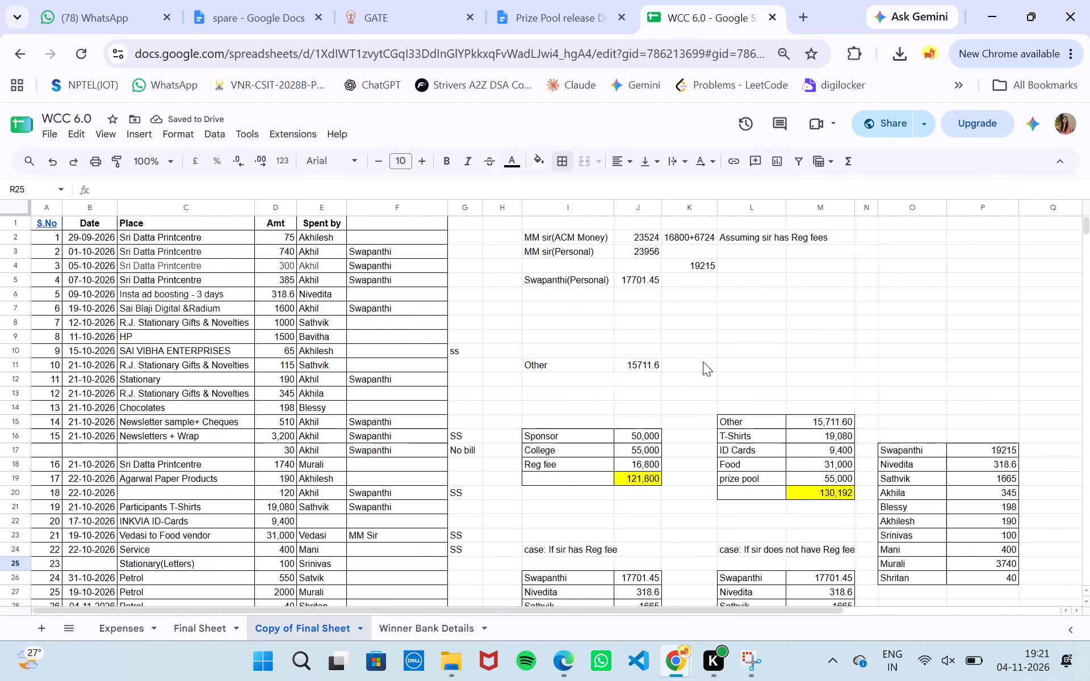
Start downloading the "Copy of Final Sheet" worksheet as a PDF, opening its export preview and settings.
scroll(703, 361, right, 2)
click(53, 136)
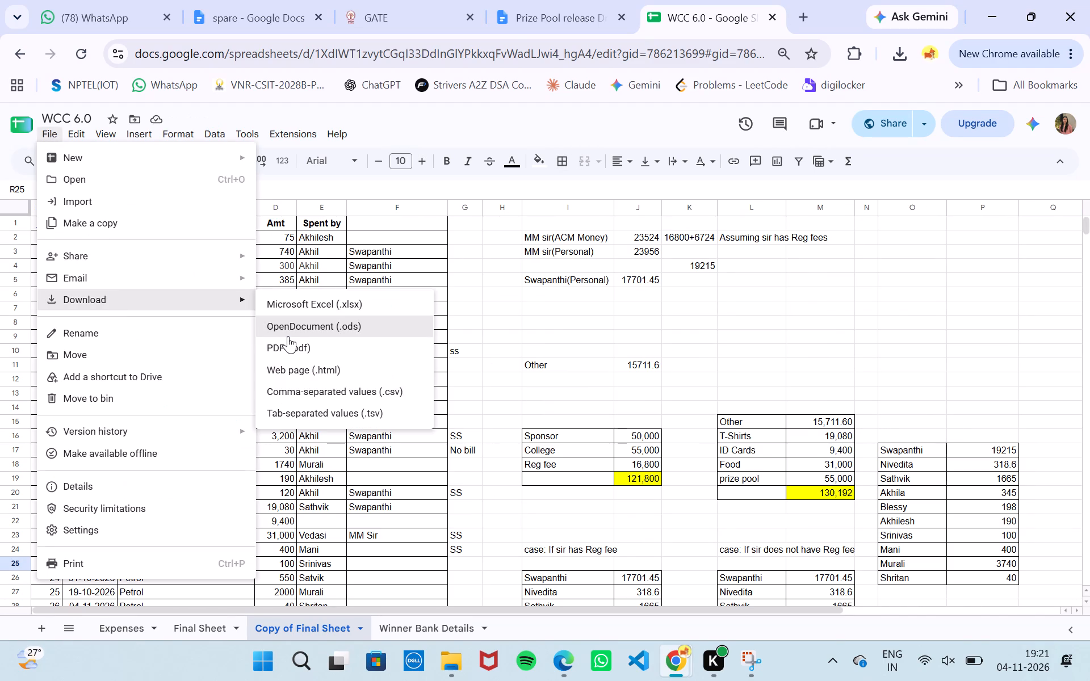
click(288, 340)
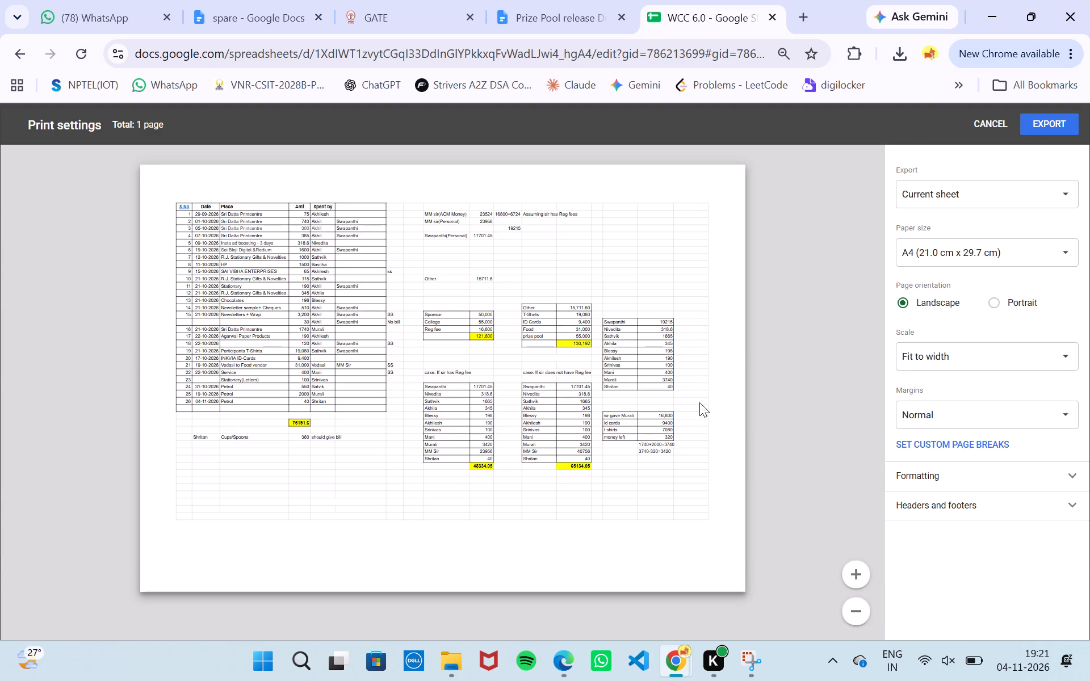
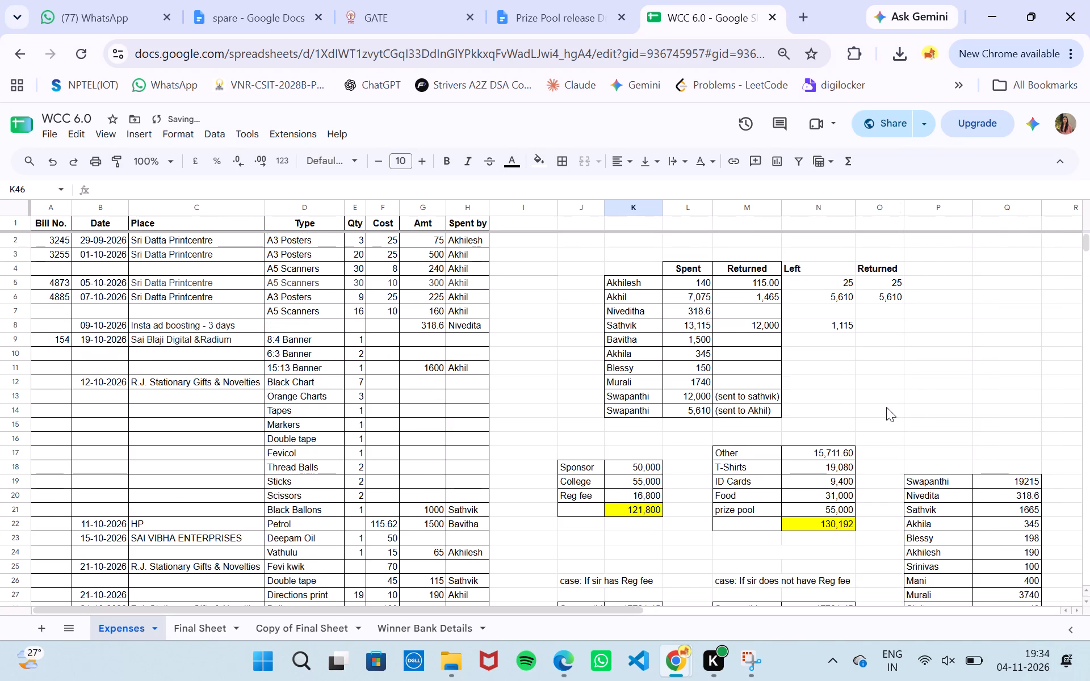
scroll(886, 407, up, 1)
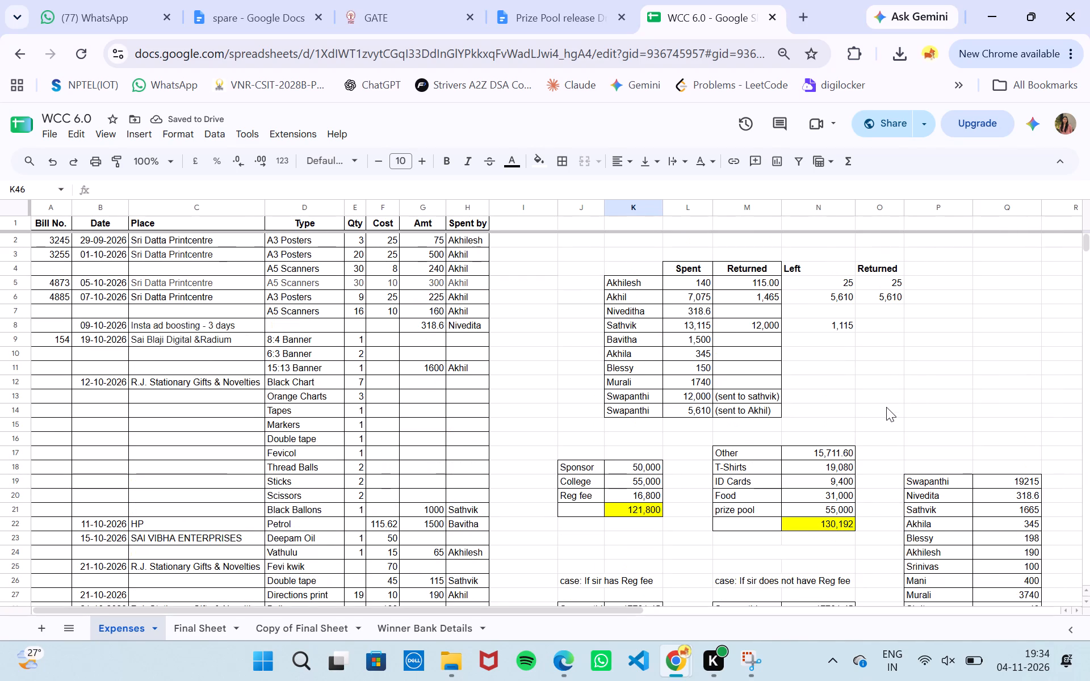
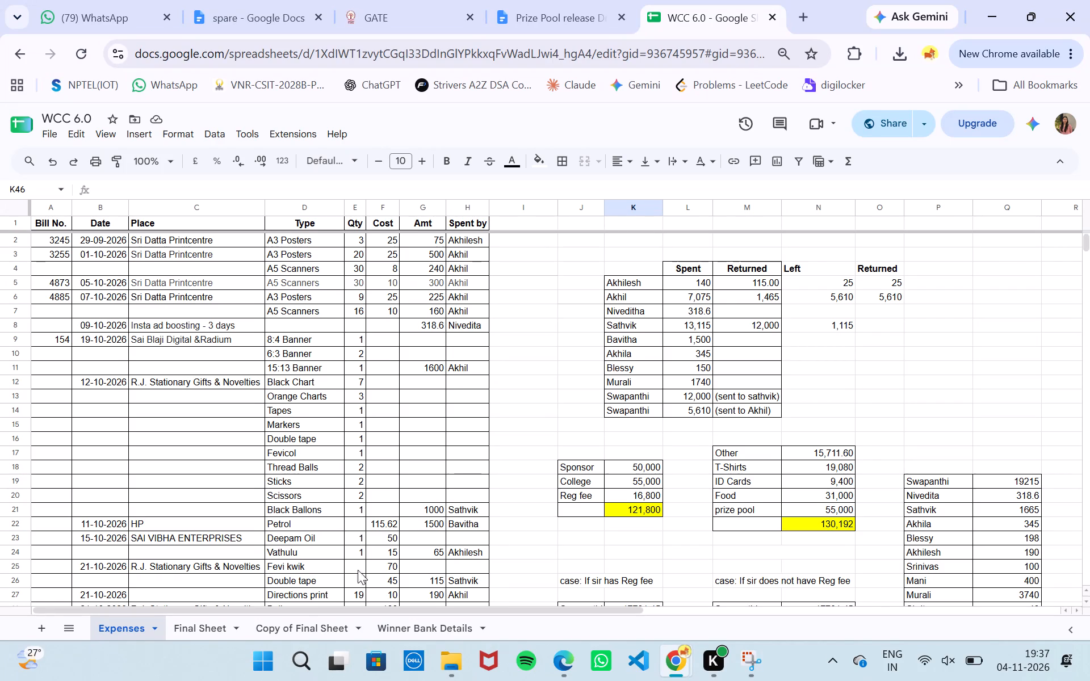
Switch to the Copy of Final Sheet and select empty cell H31, beside the "case: If sir has Reg fee" table.
click(297, 631)
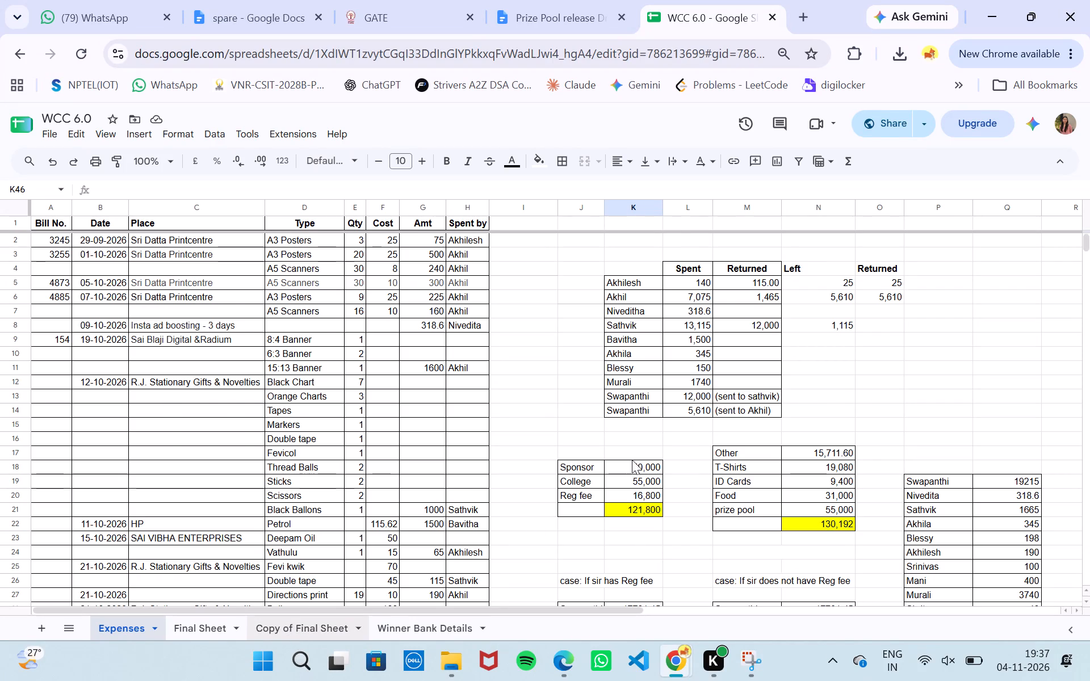
scroll(632, 460, down, 1)
click(412, 393)
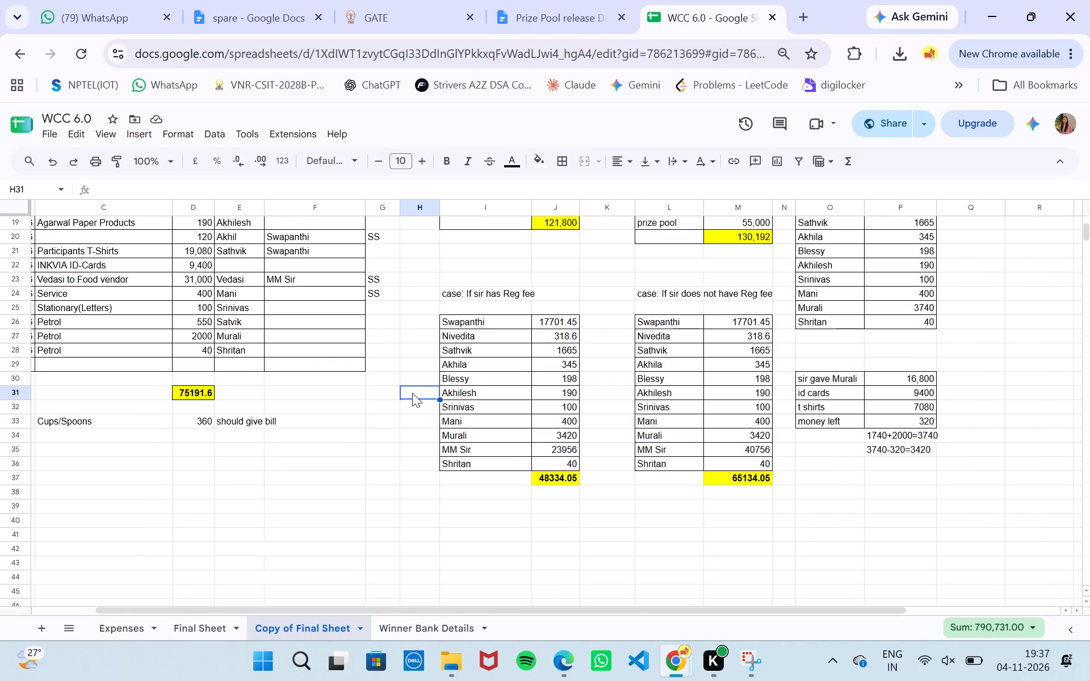
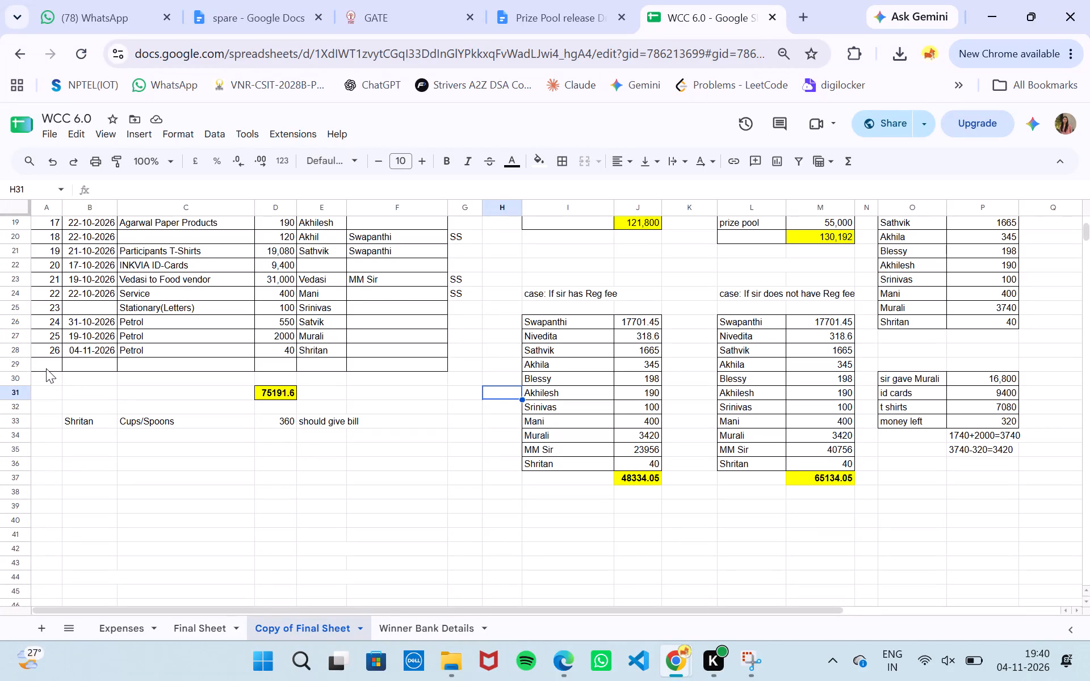
Fill row 29 of the expense list with number 27, date 22-10-2026, item Cups+Spoons+Glasses and amount 360.
double_click(55, 368)
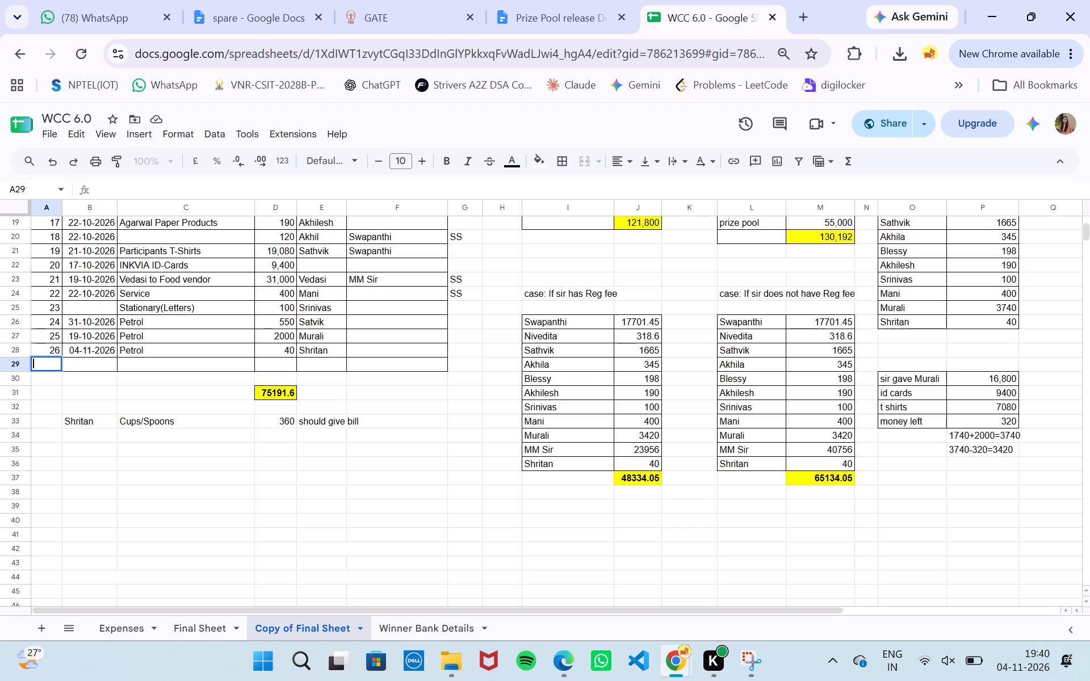
text(27)
double_click(81, 363)
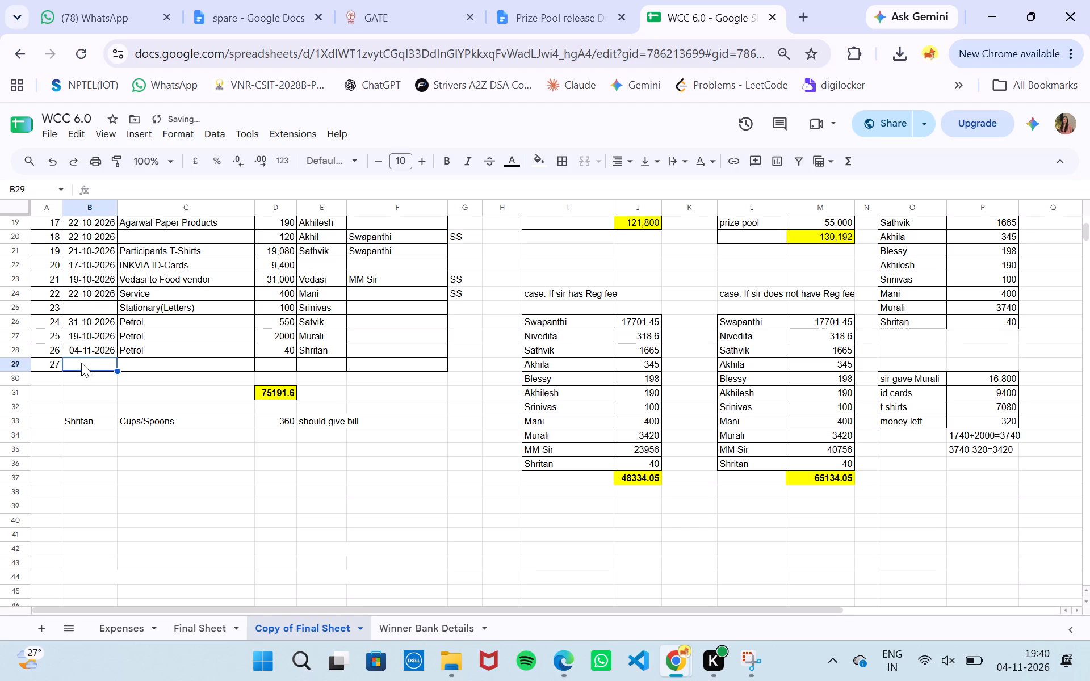
text(22-10-2026)
double_click(136, 363)
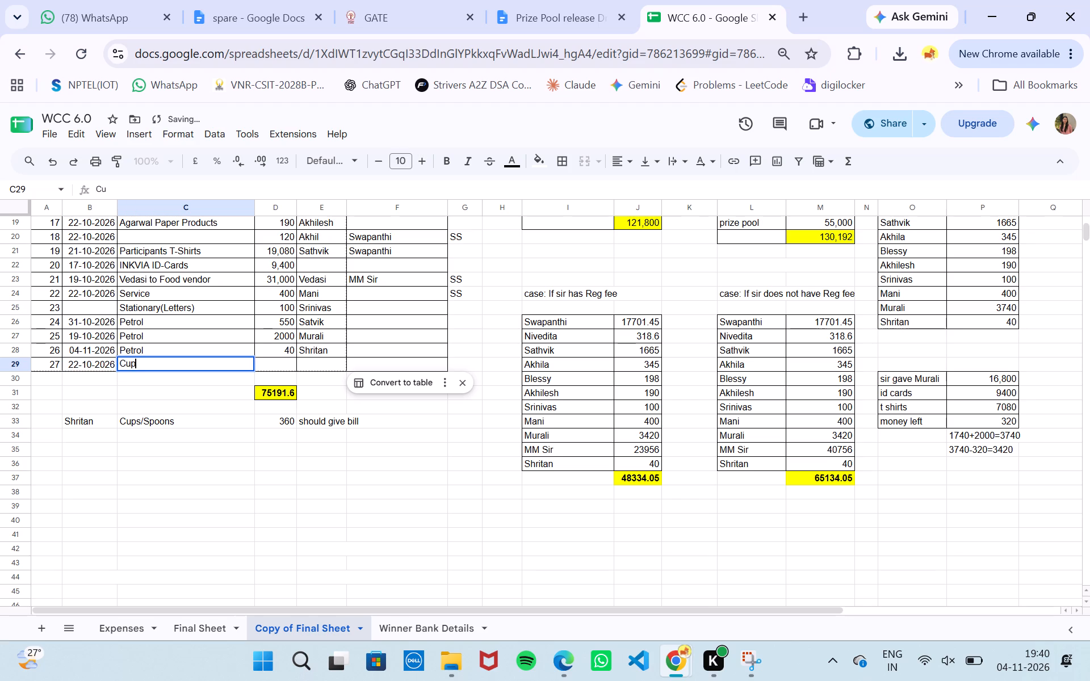
key(shift+plus)
key(shift+plus)
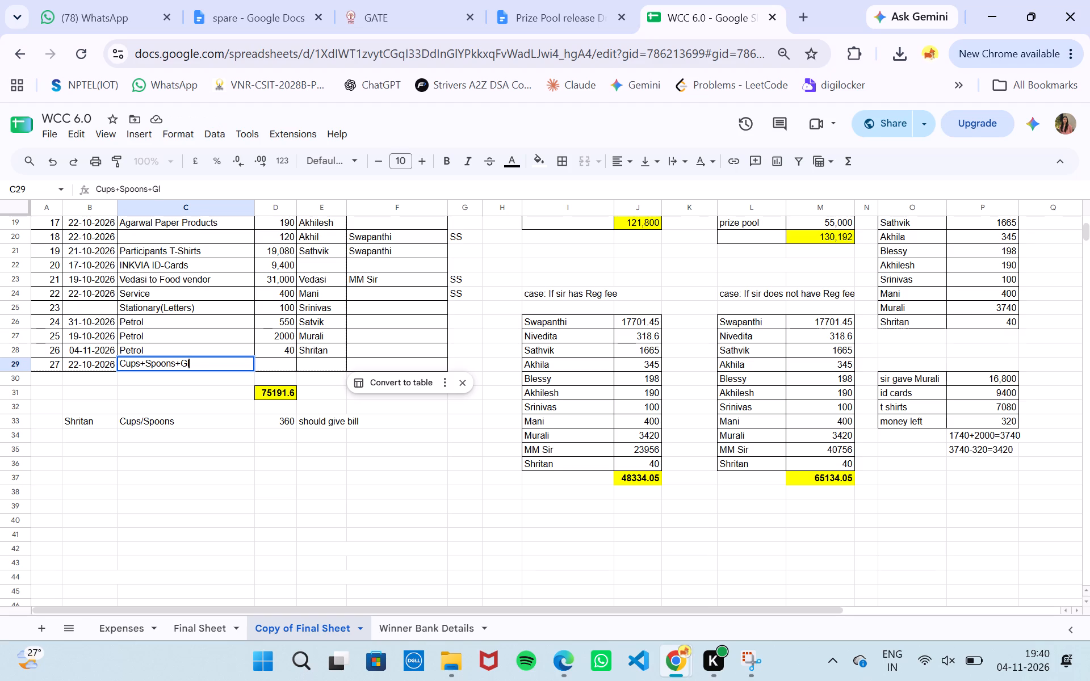
double_click(283, 363)
text(360)
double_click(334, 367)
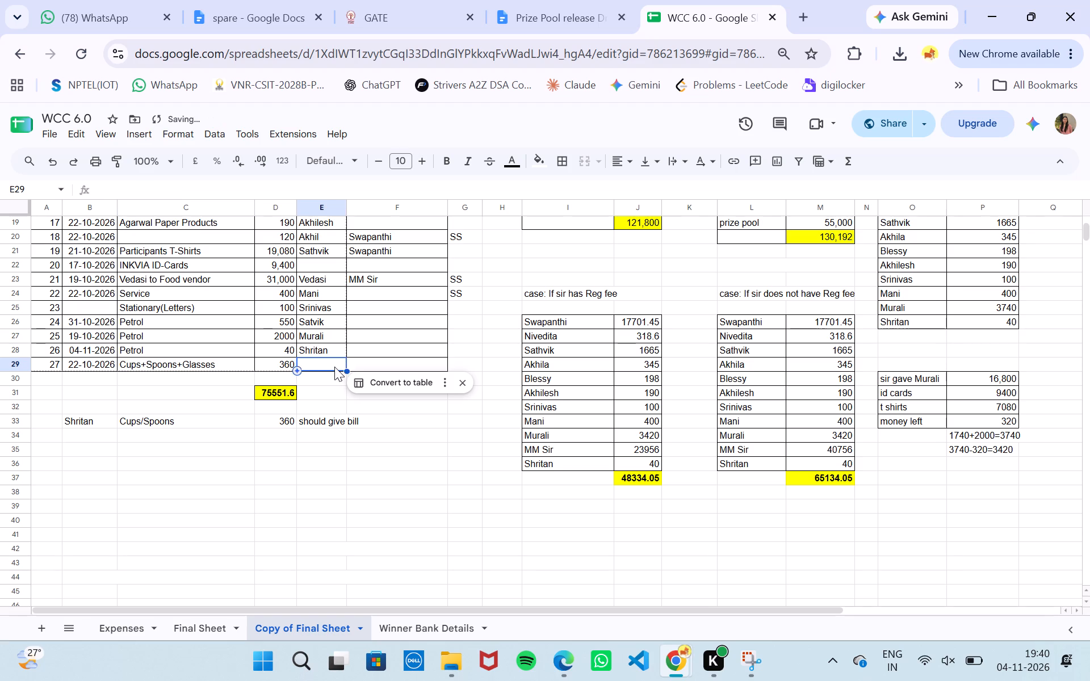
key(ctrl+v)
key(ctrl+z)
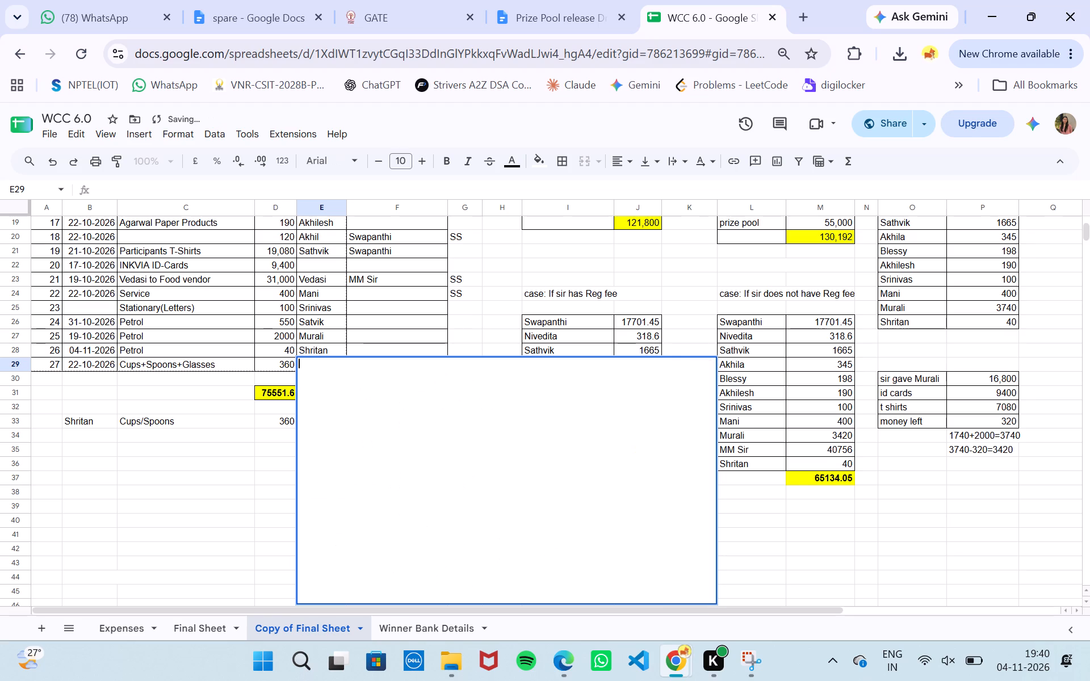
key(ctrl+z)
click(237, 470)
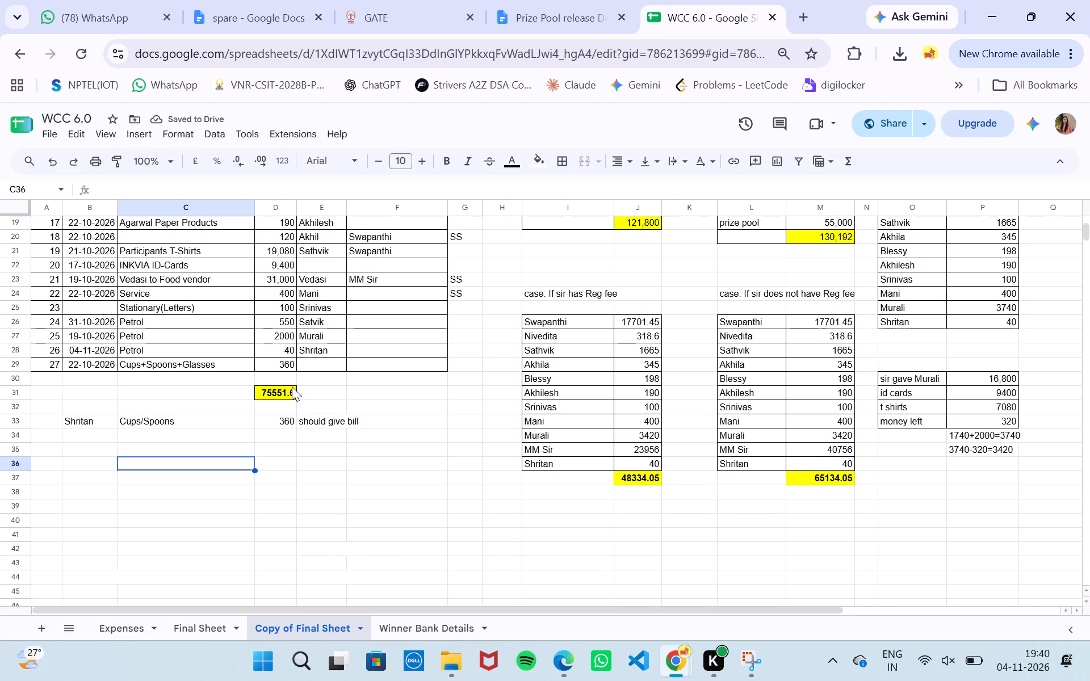
Copy the name Shritan from the row 26 petrol entry into the name cell of the Cups+Spoons+Glasses entry.
double_click(305, 350)
key(ctrl+a)
key(ctrl+c)
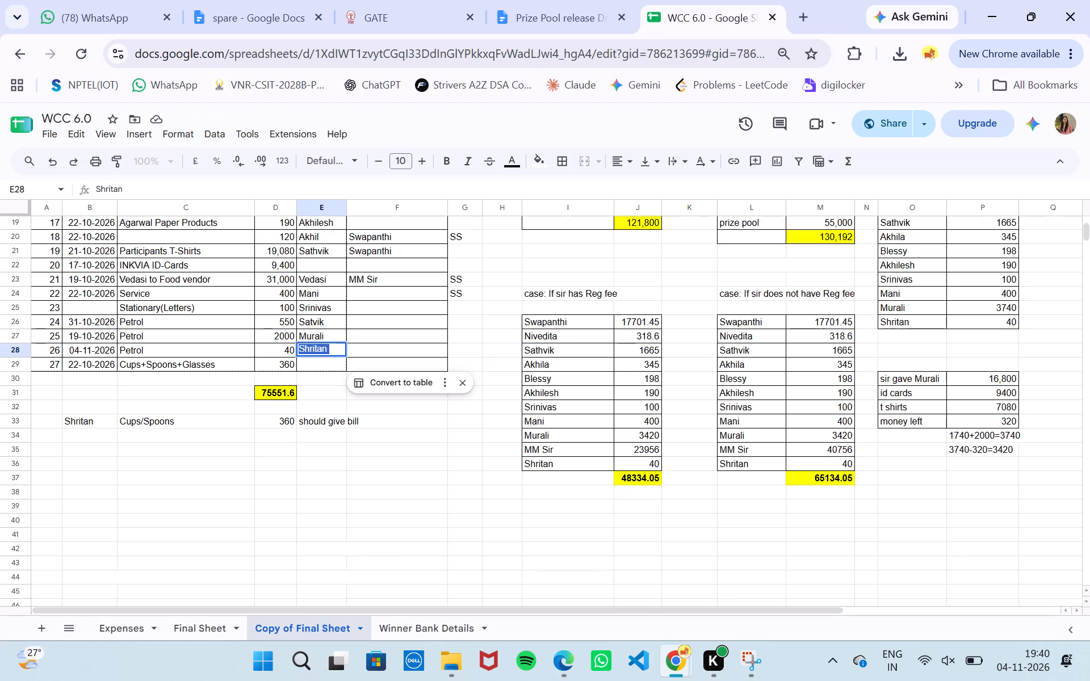
double_click(313, 365)
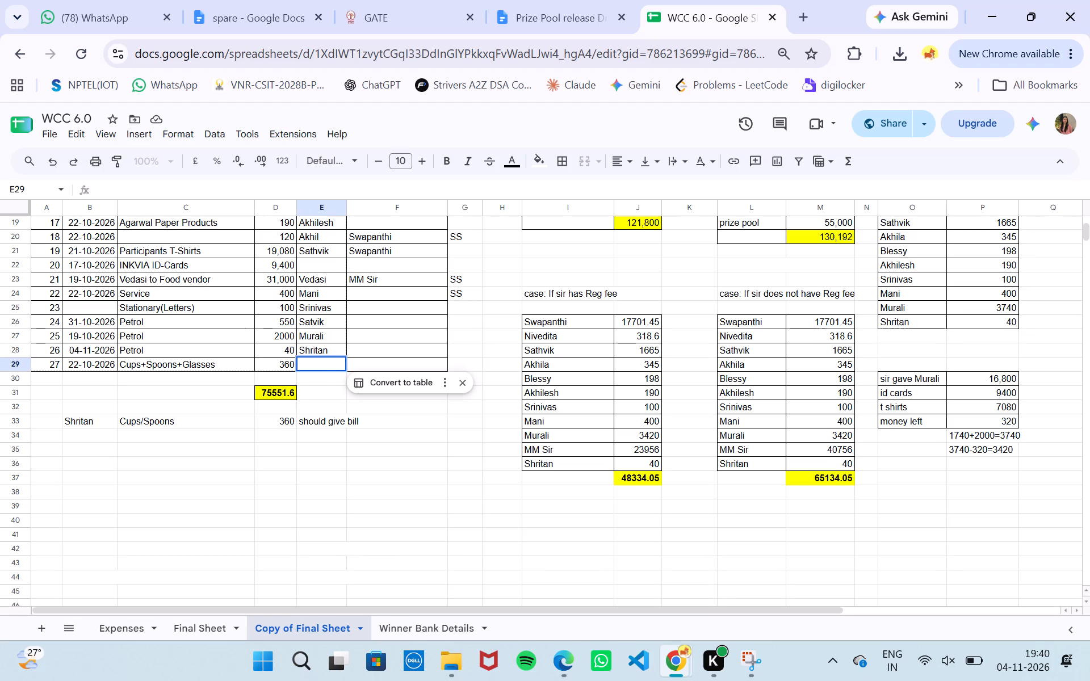
key(ctrl+v)
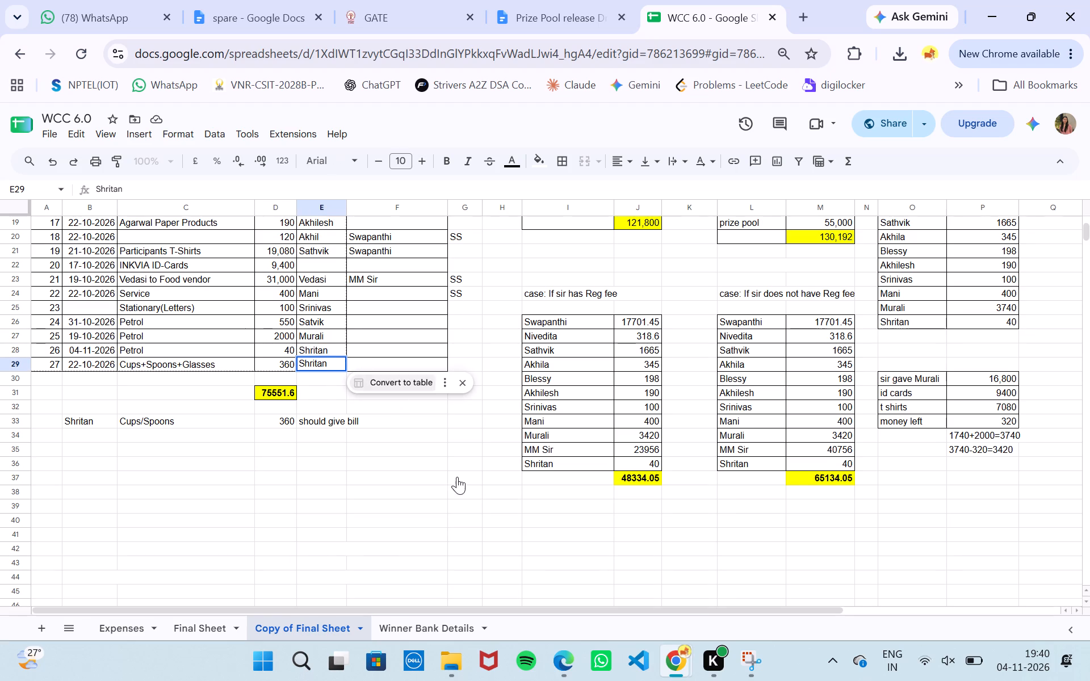
click(456, 476)
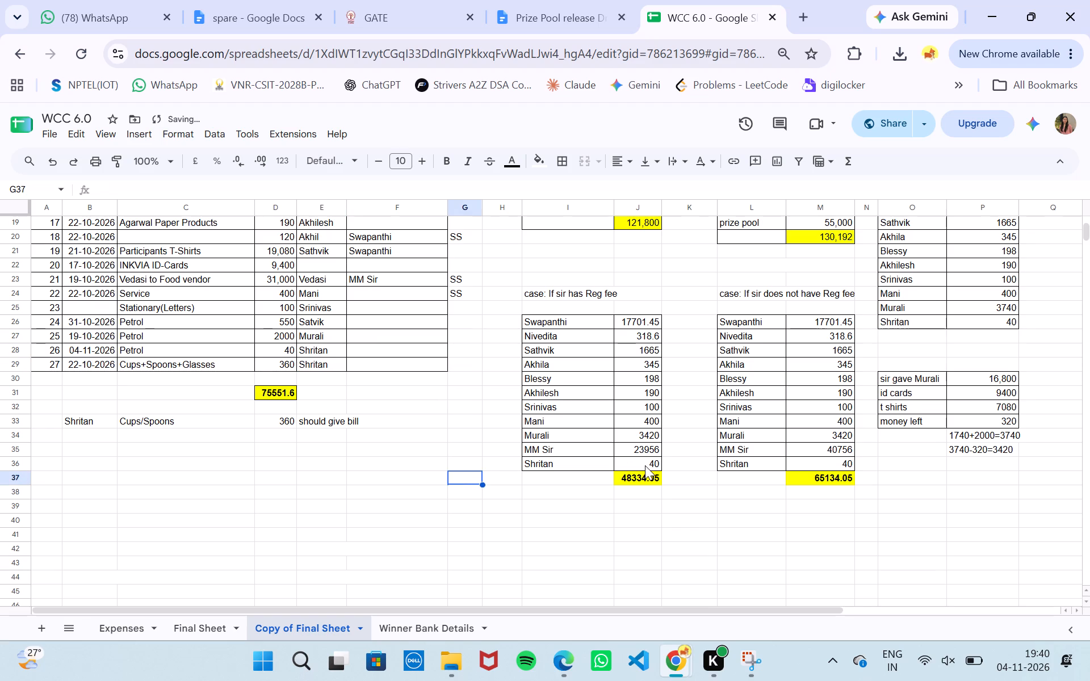
Set Shritan's amount to 400 in both the "If sir has Reg fee" and "If sir does not have Reg fee" tables.
double_click(645, 465)
key(0)
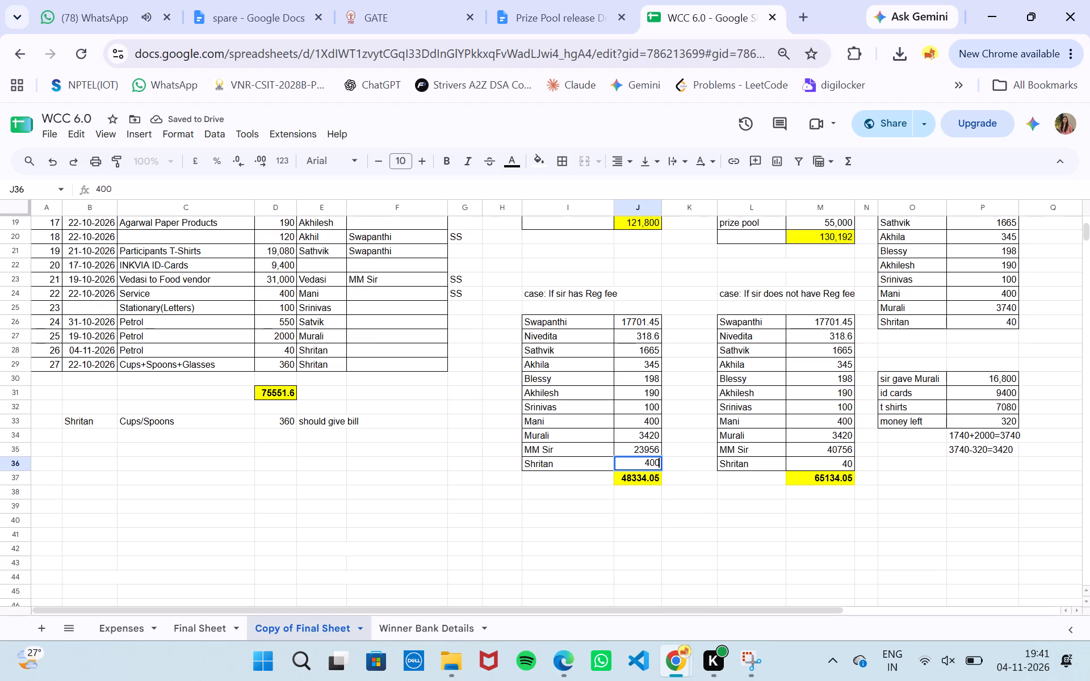
double_click(815, 464)
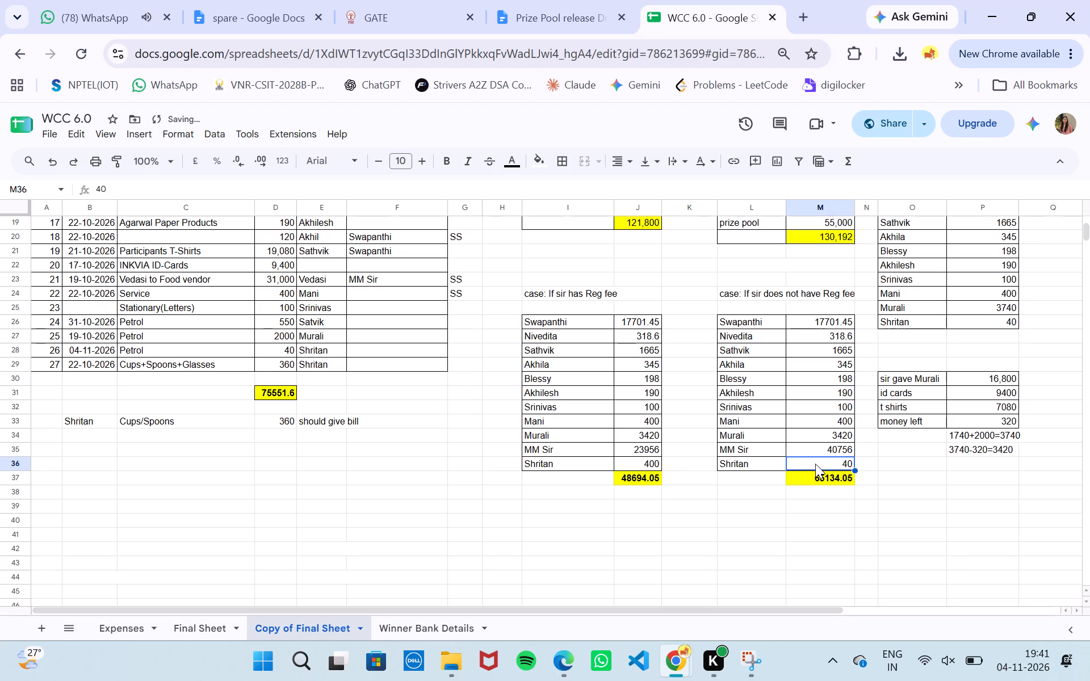
key(0)
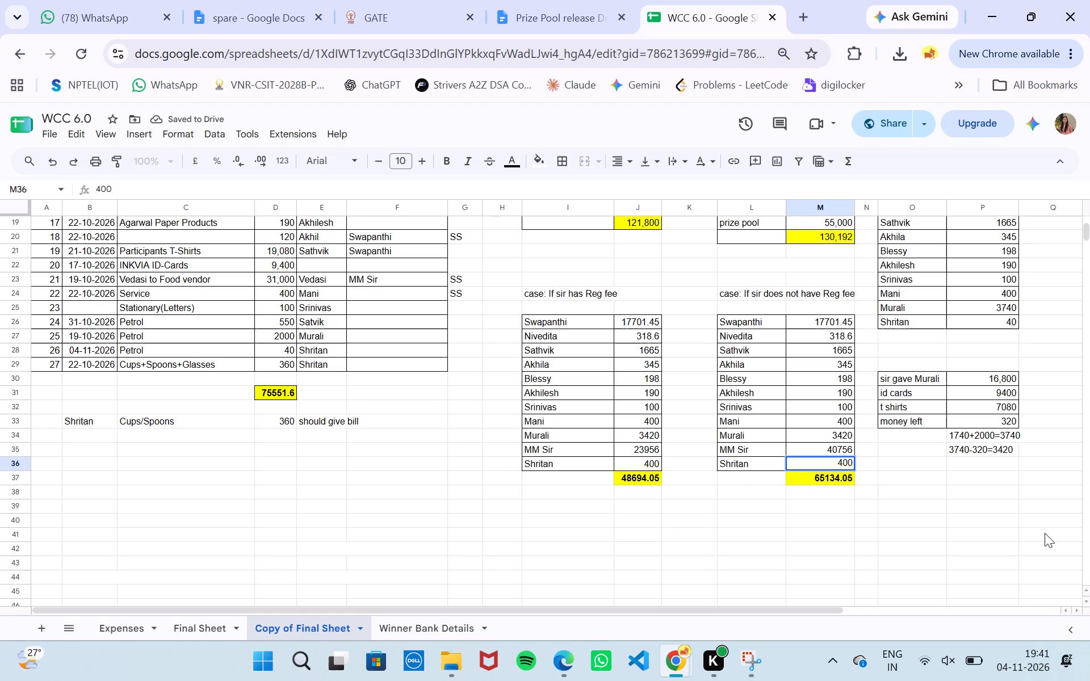
click(1045, 533)
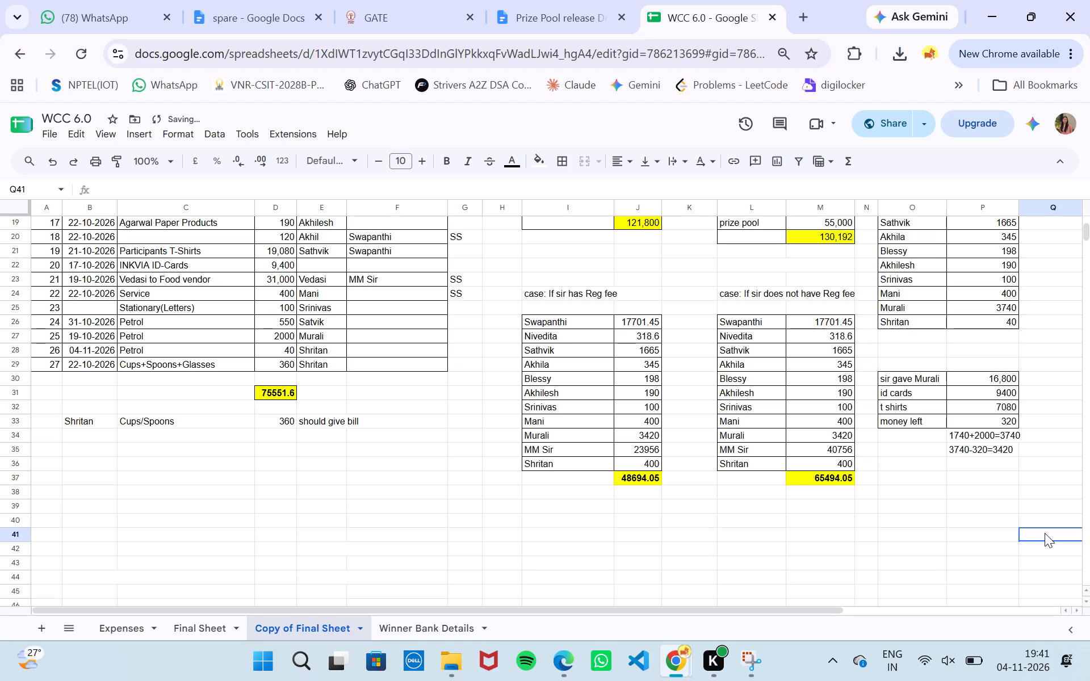
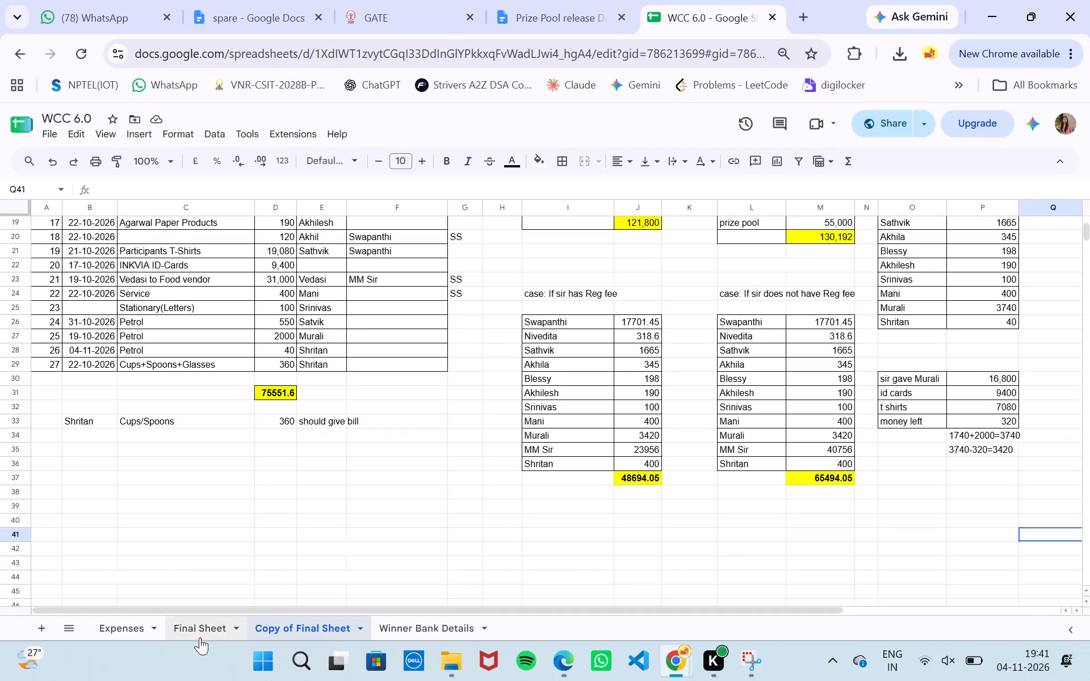
Copy the Cups+Spoons+Glasses entry (A29:E29) from Copy of Final Sheet into row 29 of Final Sheet.
drag(46, 365, 67, 365)
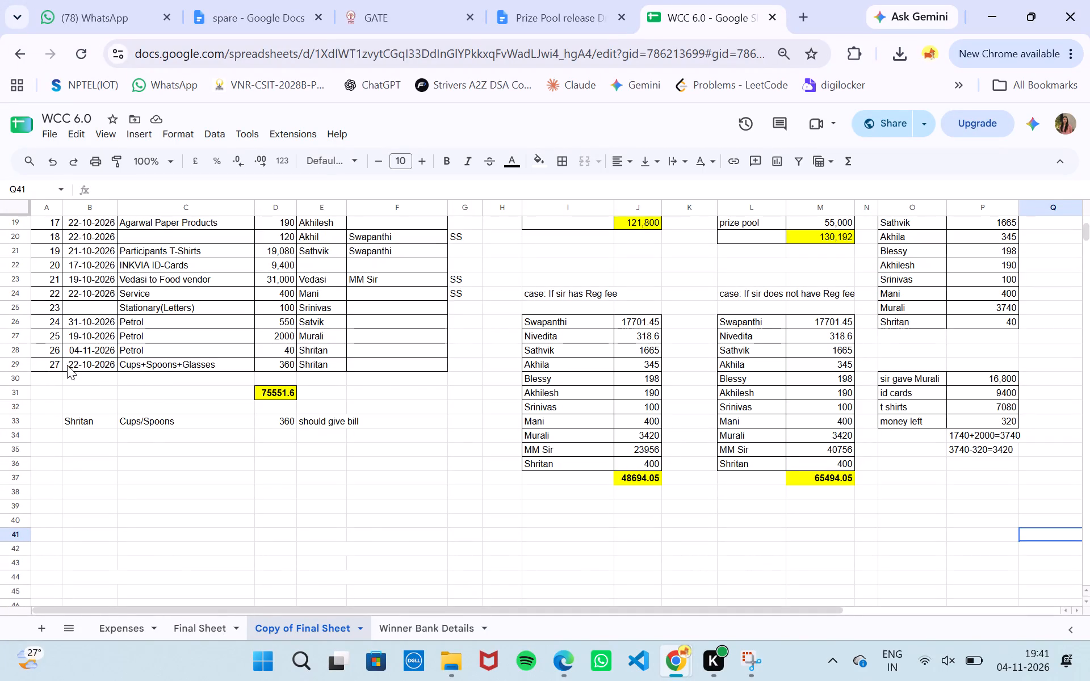
drag(67, 365, 341, 365)
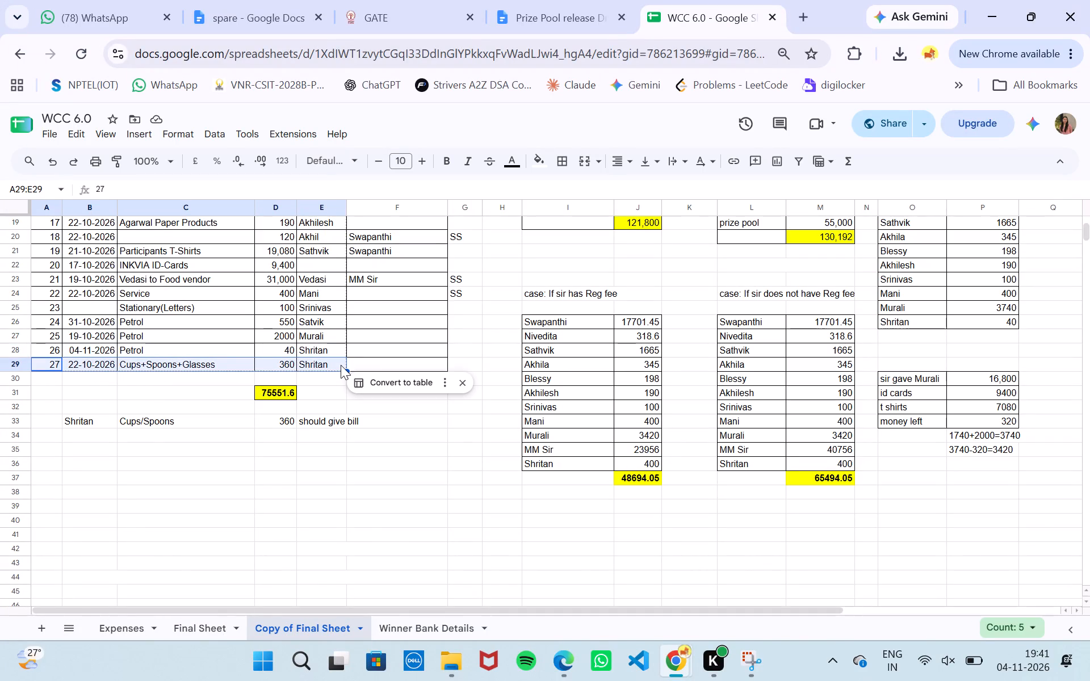
key(ctrl+c)
double_click(214, 625)
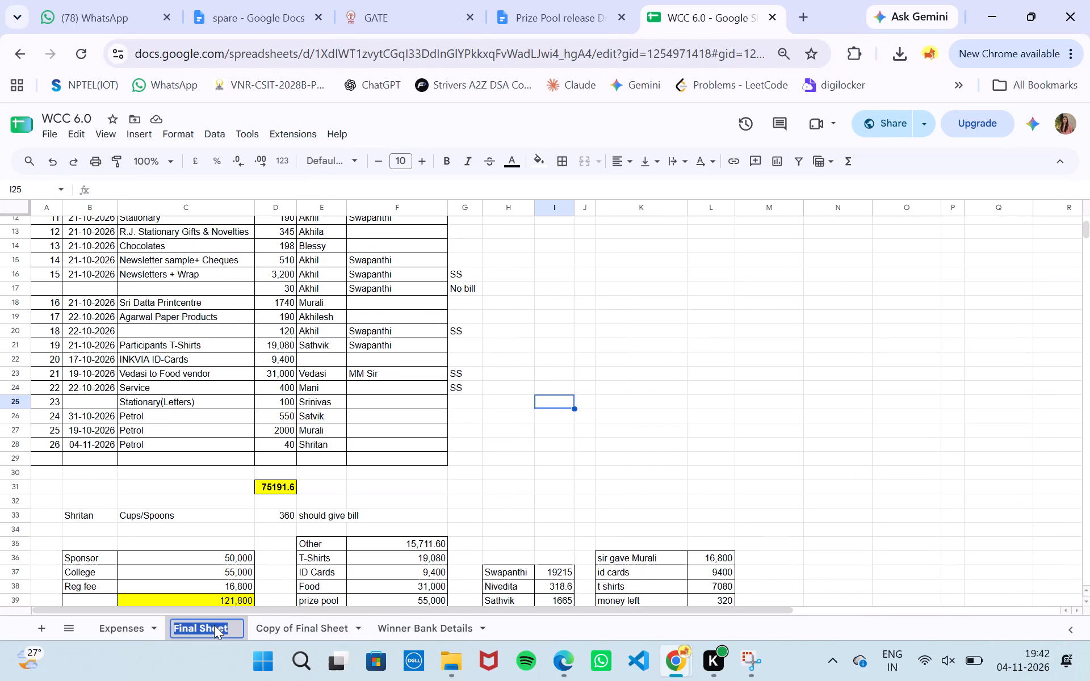
click(47, 459)
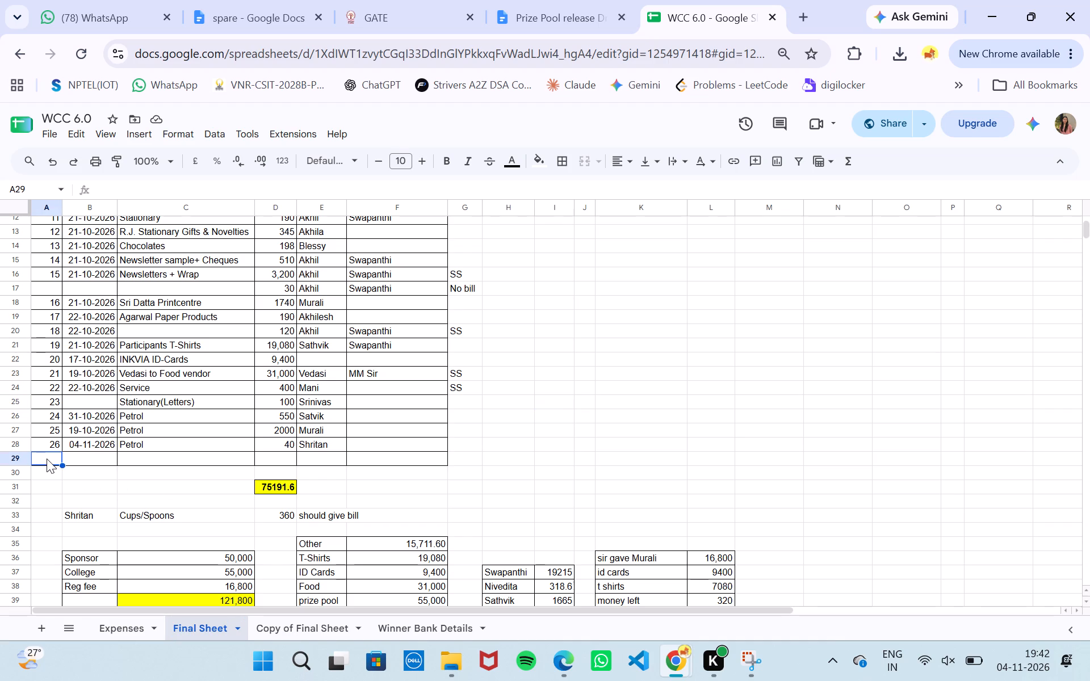
key(ctrl+v)
click(518, 469)
Delete row 55 of Final Sheet, which holds the MM Sir entries in both case tables.
scroll(518, 469, down, 2)
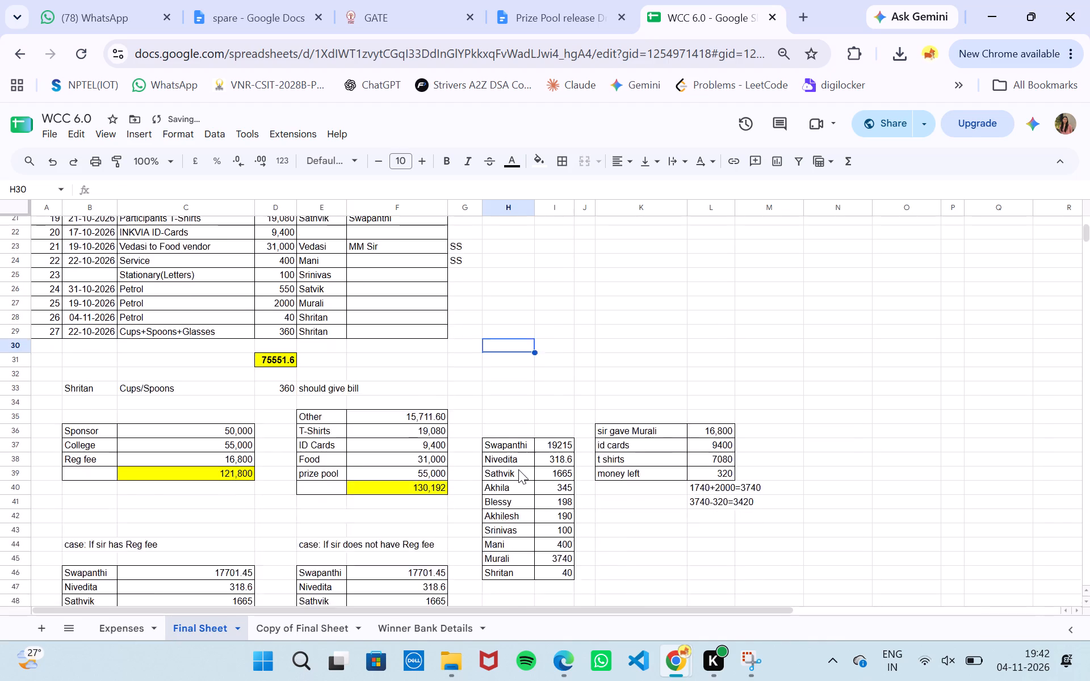
scroll(518, 469, down, 5)
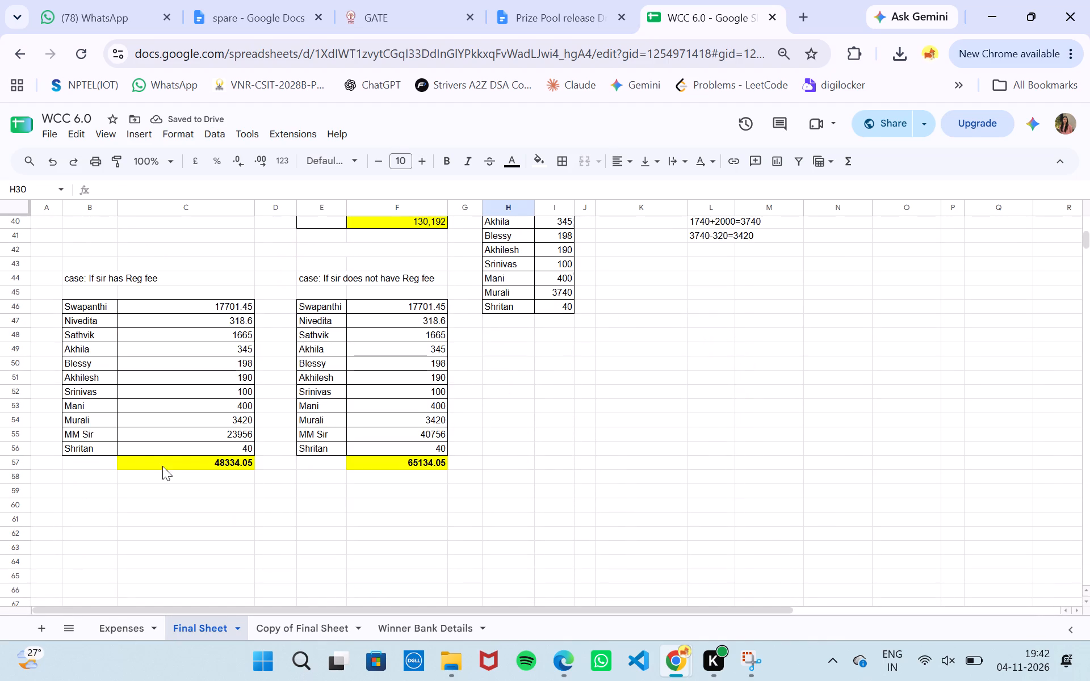
click(92, 432)
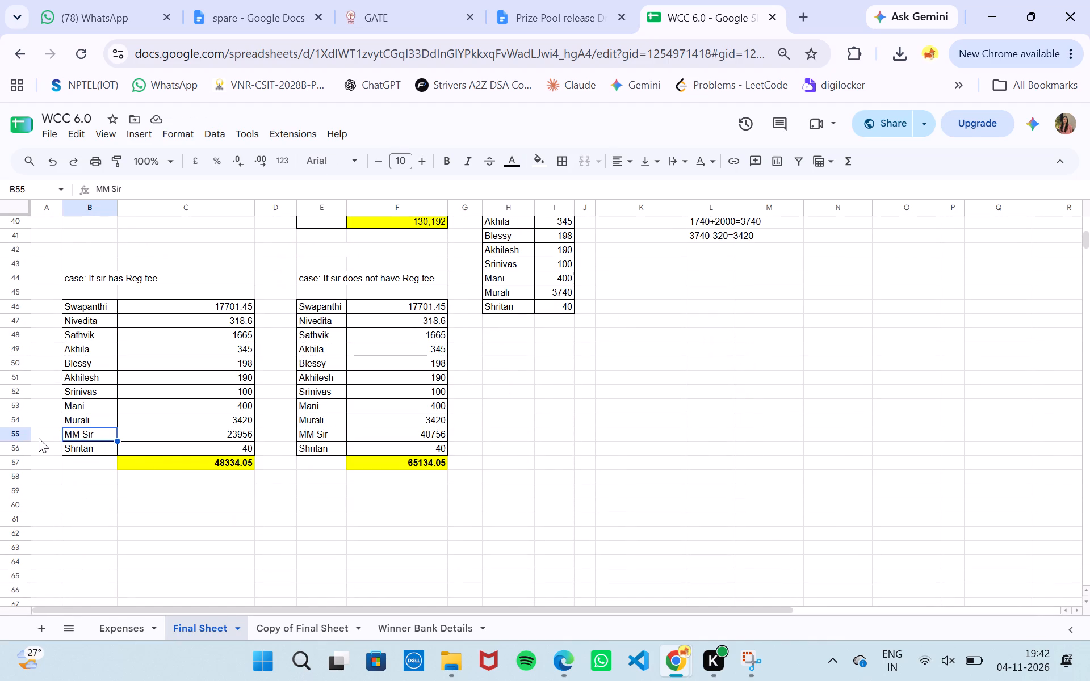
click(15, 435)
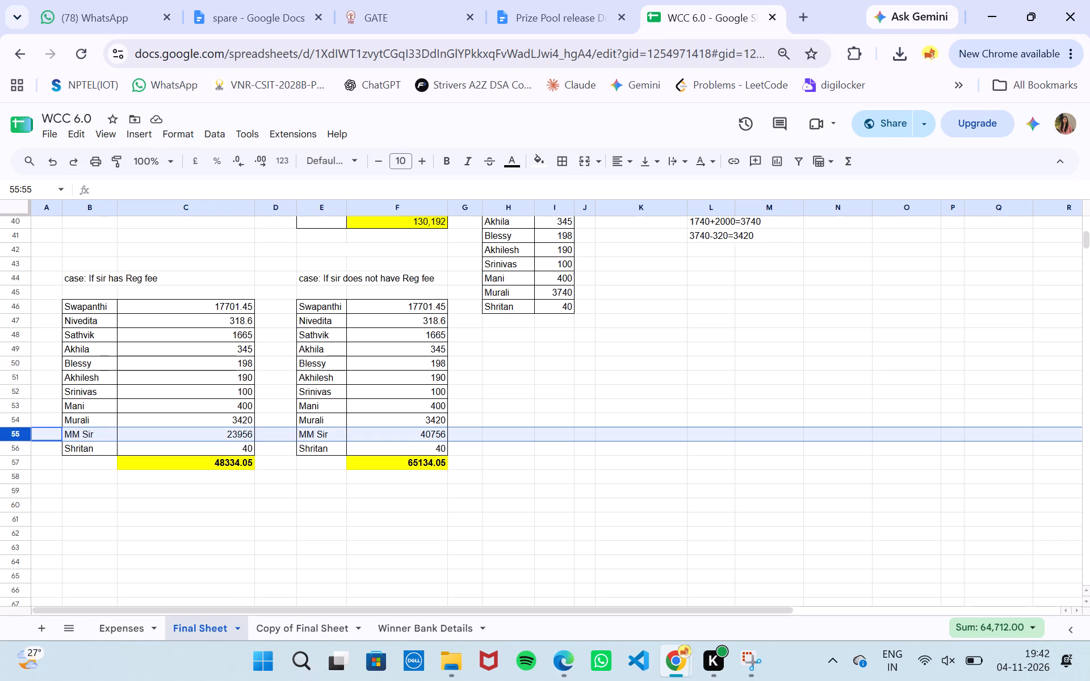
right_click(15, 435)
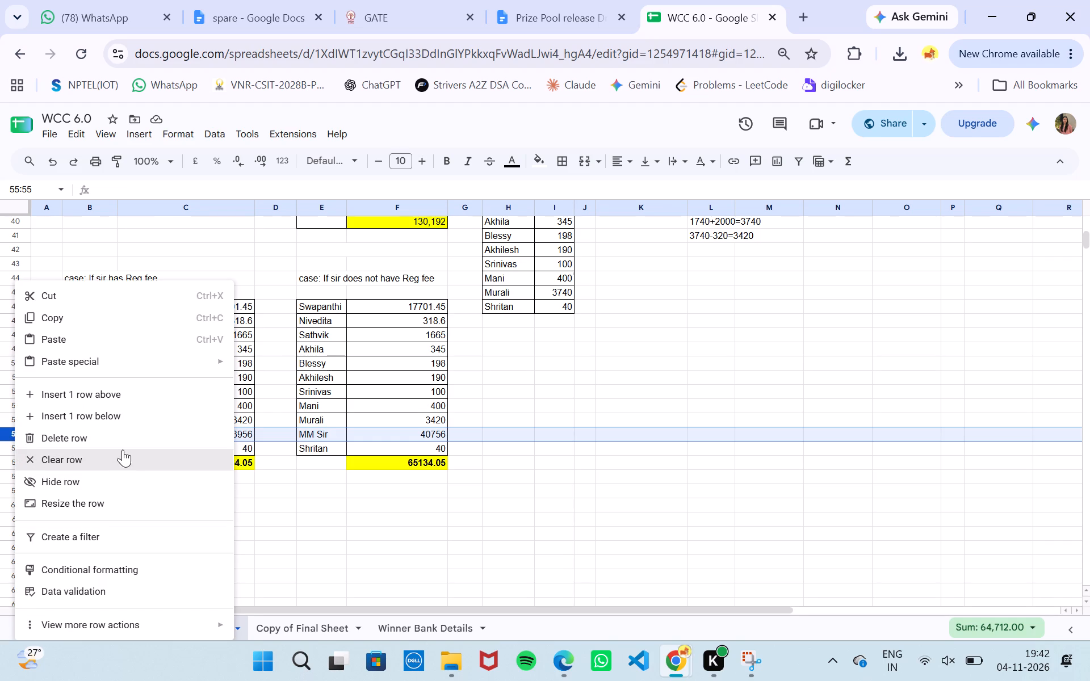
click(91, 440)
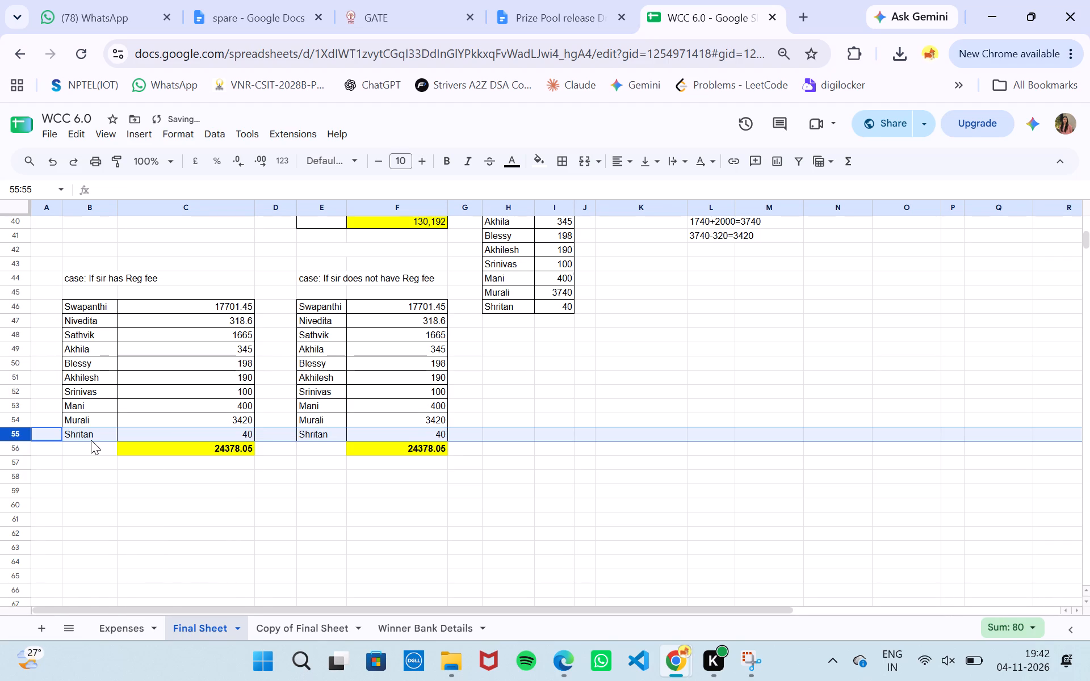
click(254, 531)
Clear the side notes about MM sir, Swapanthi and Other in K1:O11 of Final Sheet.
scroll(631, 469, up, 7)
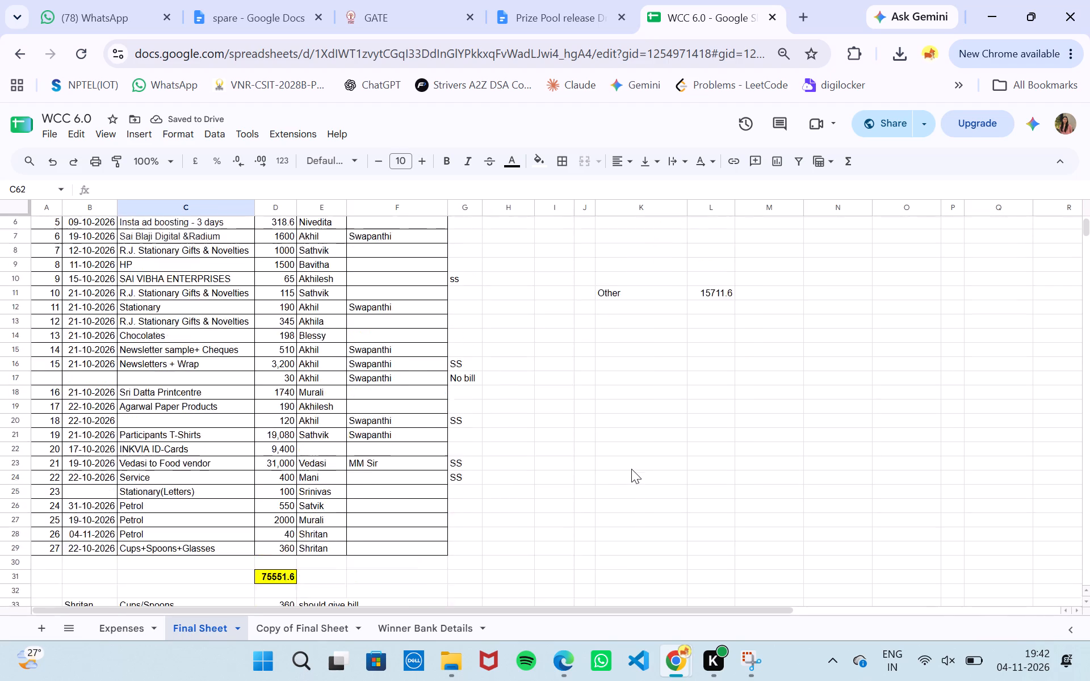
scroll(631, 469, up, 4)
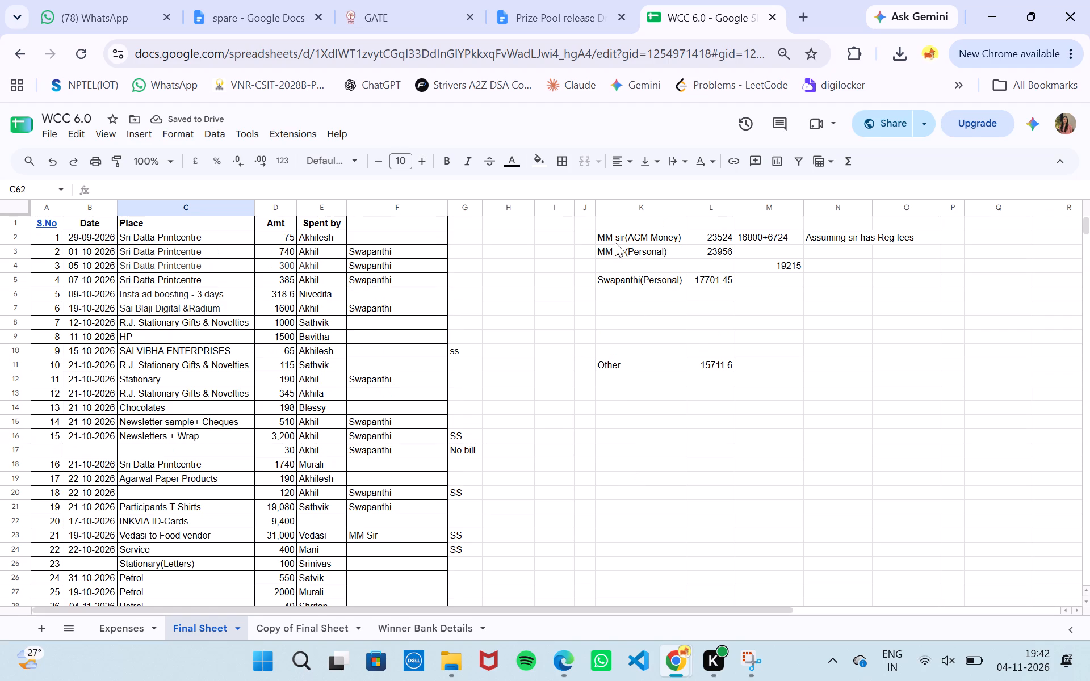
drag(604, 224, 930, 355)
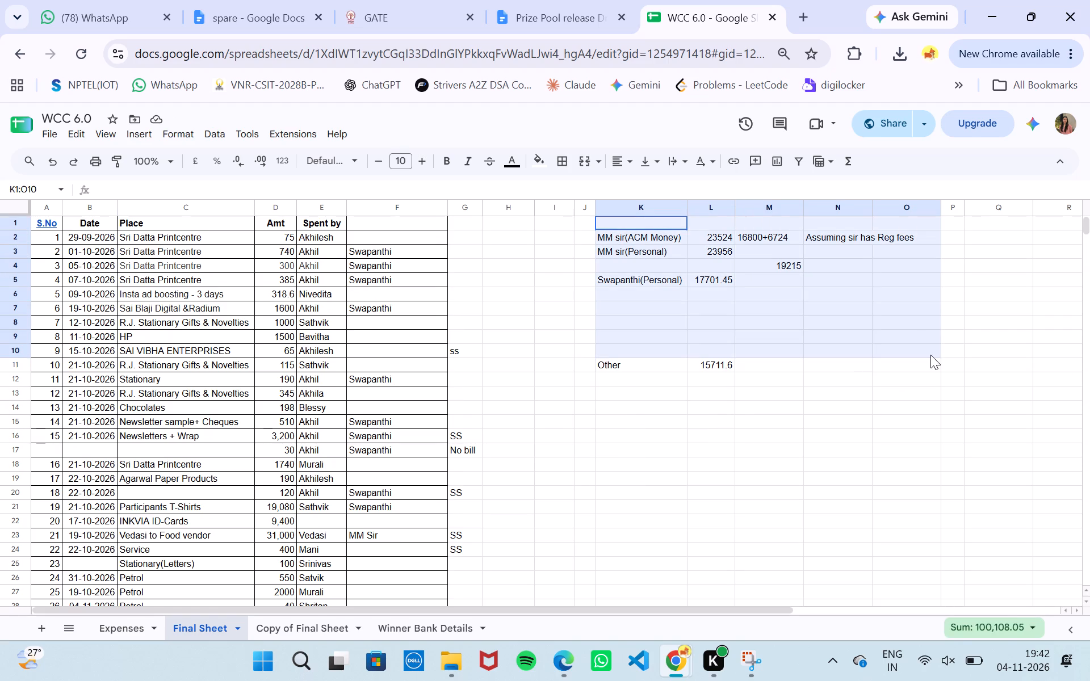
drag(930, 355, 924, 372)
key(Delete)
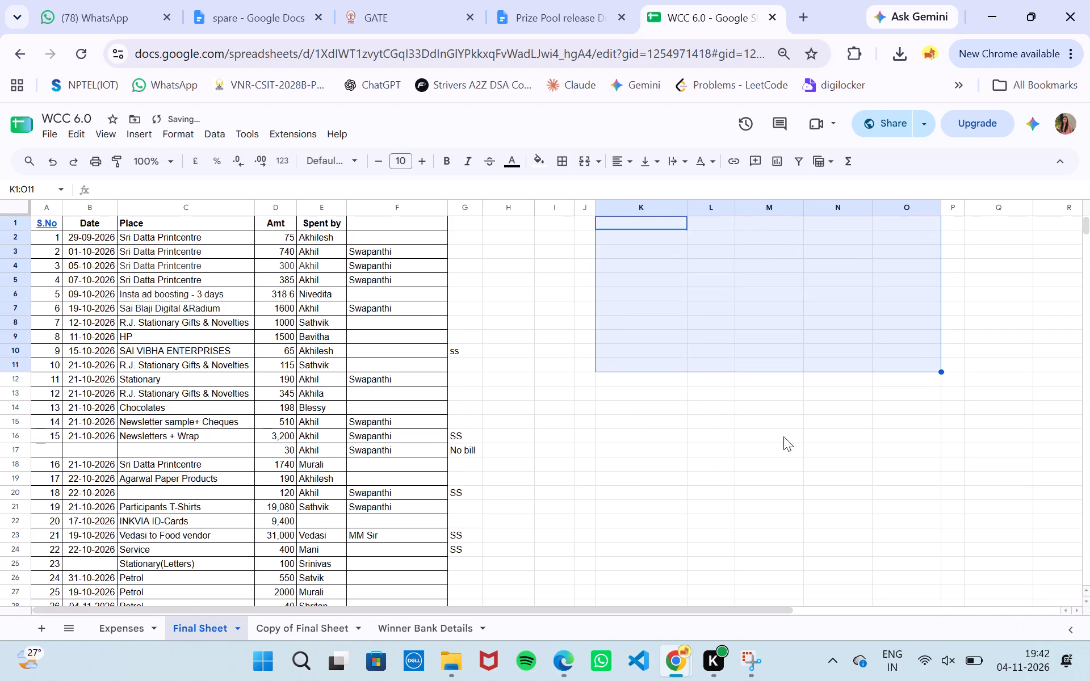
click(738, 459)
scroll(738, 459, down, 4)
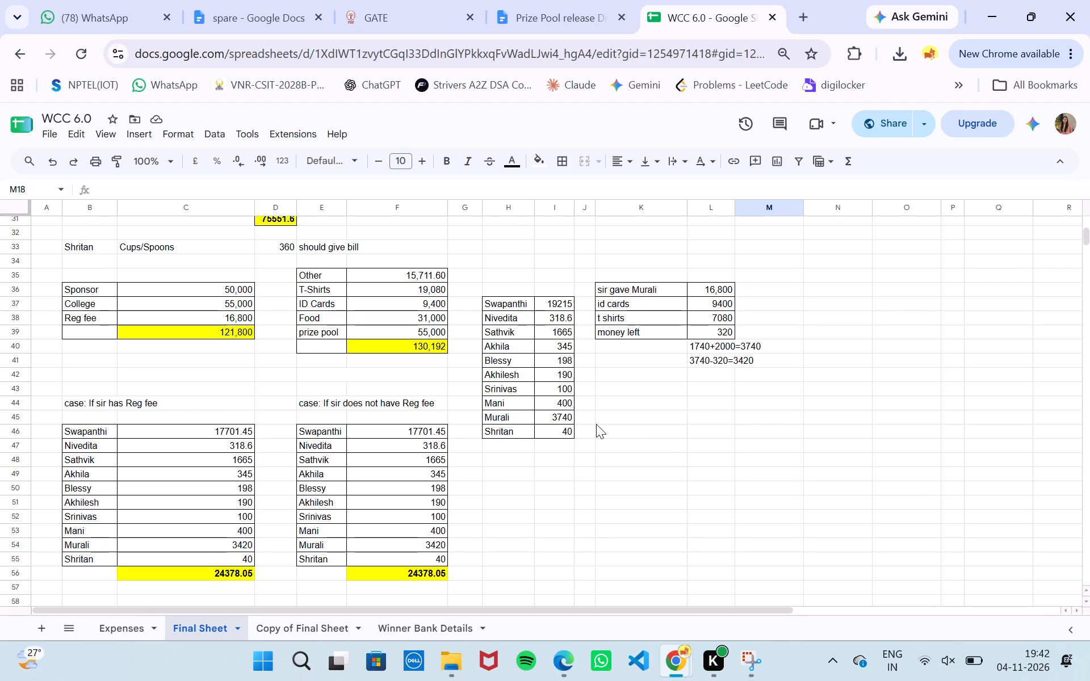
scroll(596, 424, up, 8)
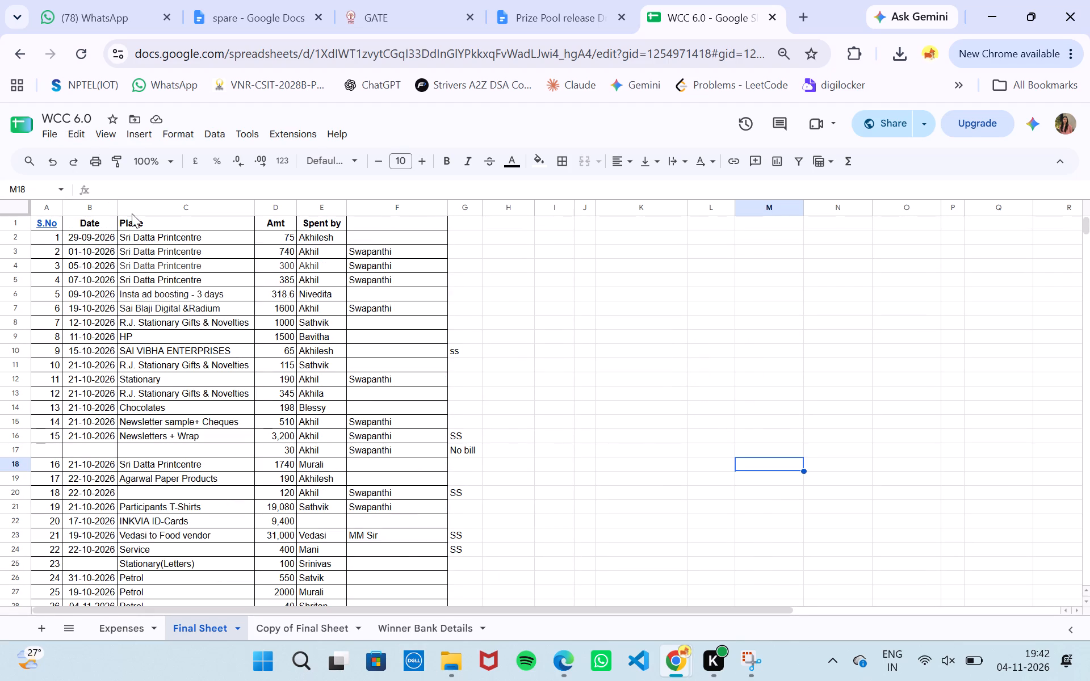
In File Explorer, delete the PDF "WCC 6.0 - Copy of Final Sheet" from the Downloads folder.
click(453, 662)
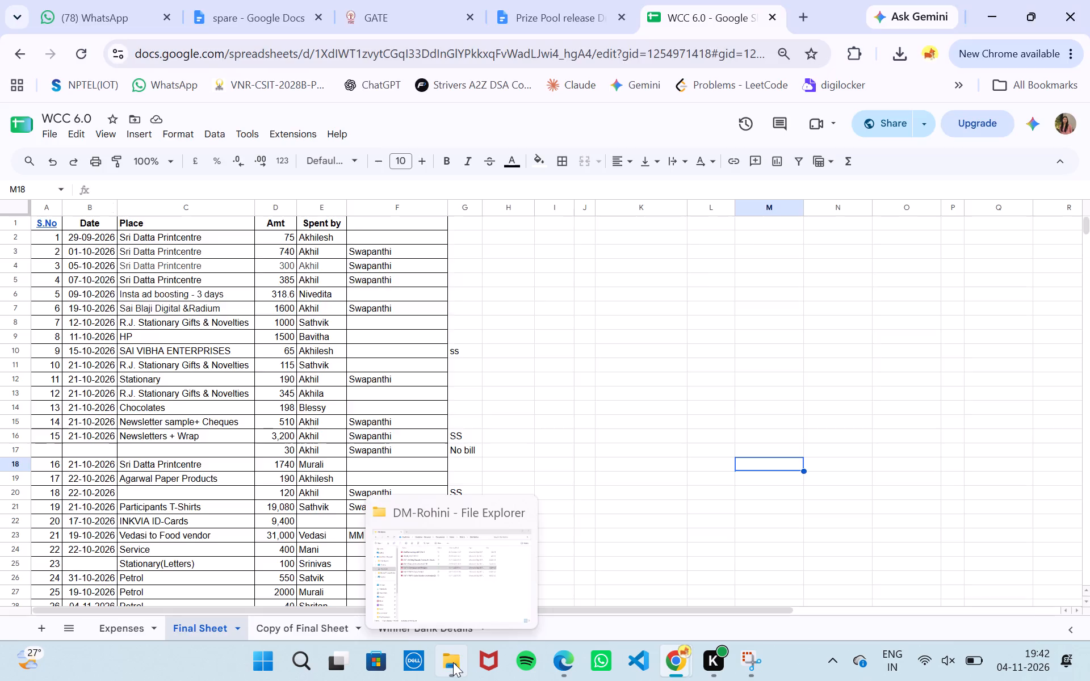
click(114, 405)
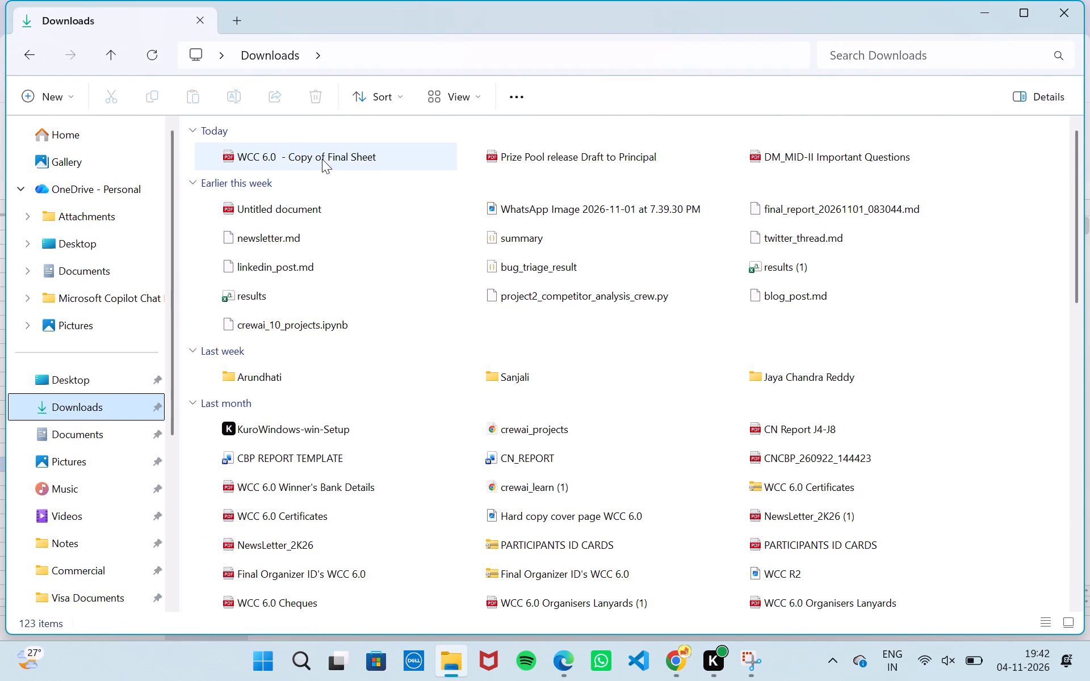
click(322, 159)
key(Delete)
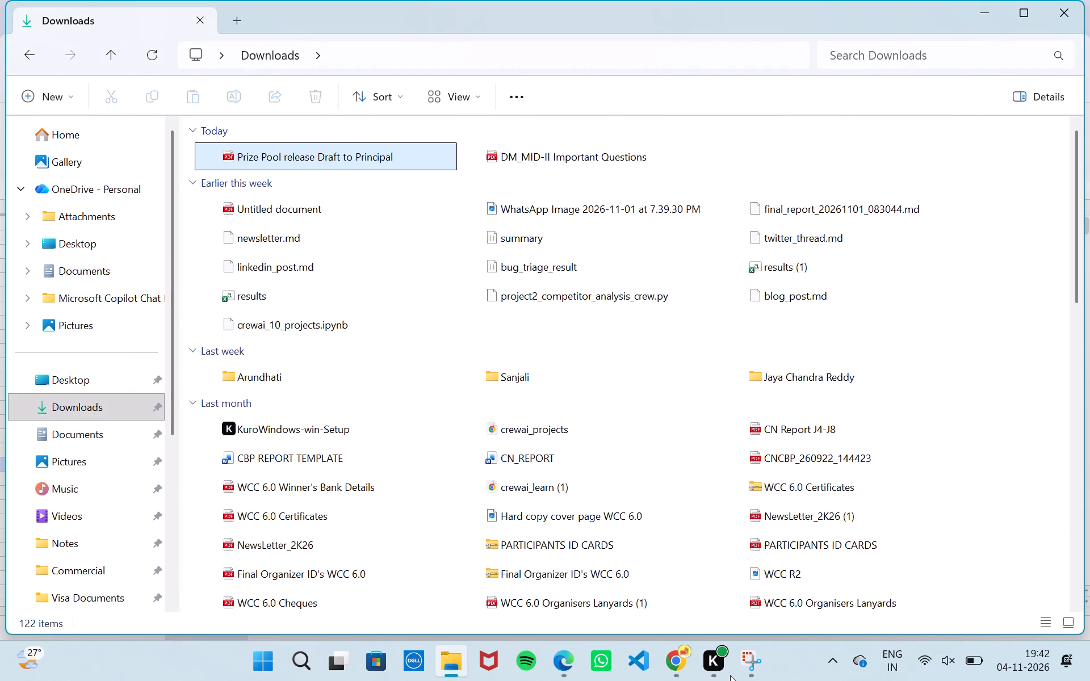
Back in the WCC 6.0 spreadsheet, preview the PDF export of Final Sheet, check its page layout, and cancel the export.
click(666, 671)
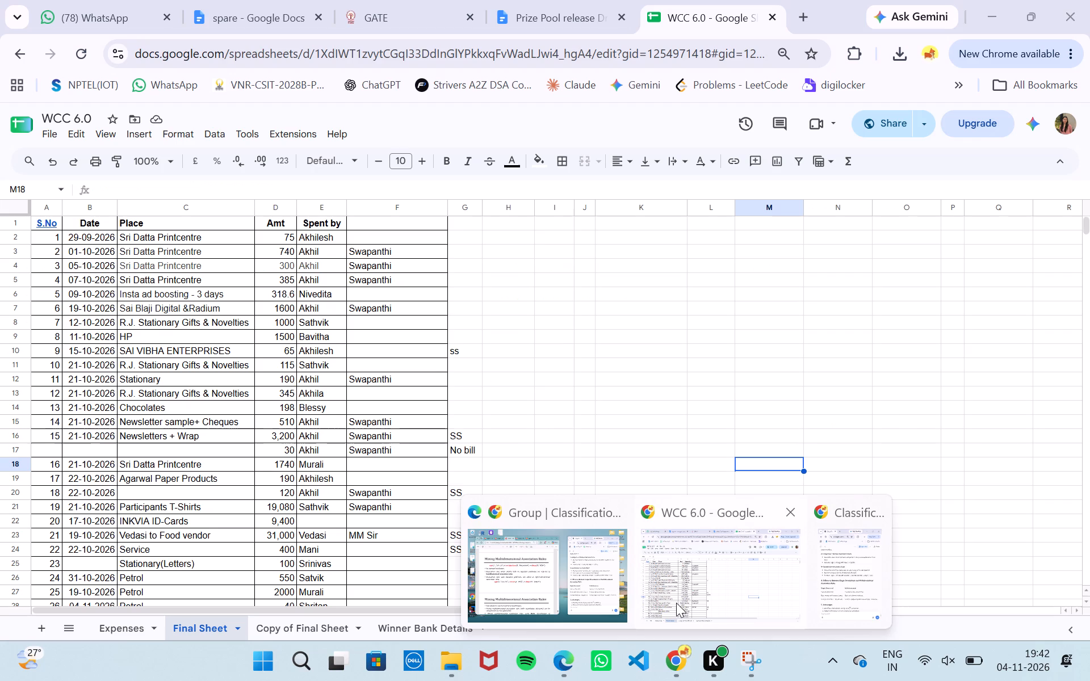
click(676, 603)
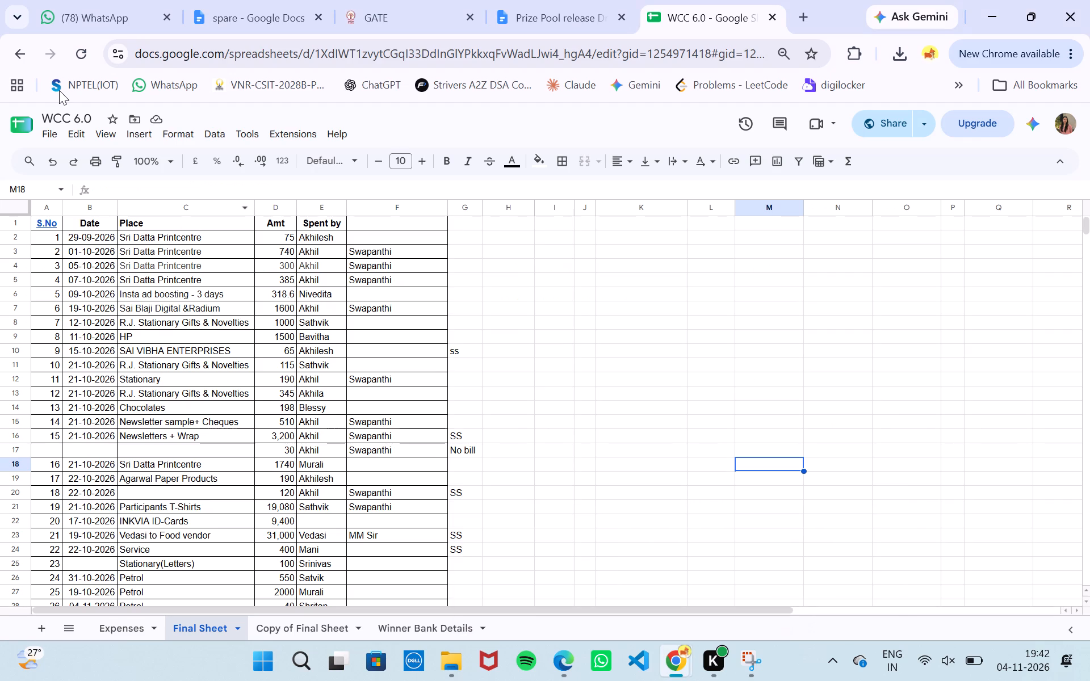
click(54, 140)
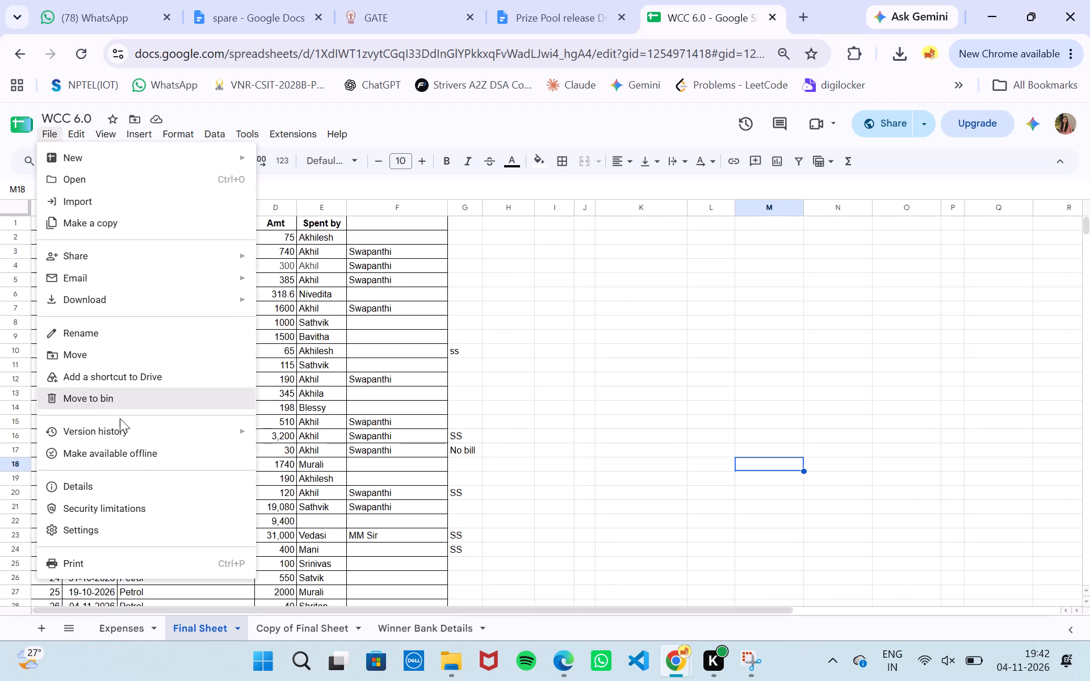
click(93, 297)
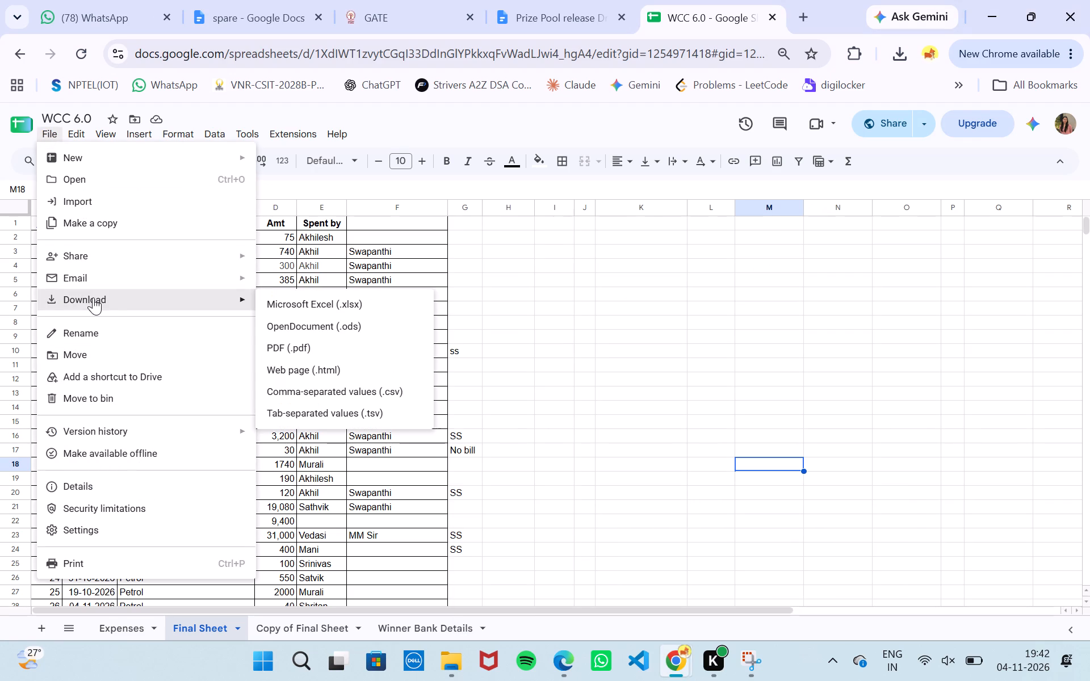
click(275, 351)
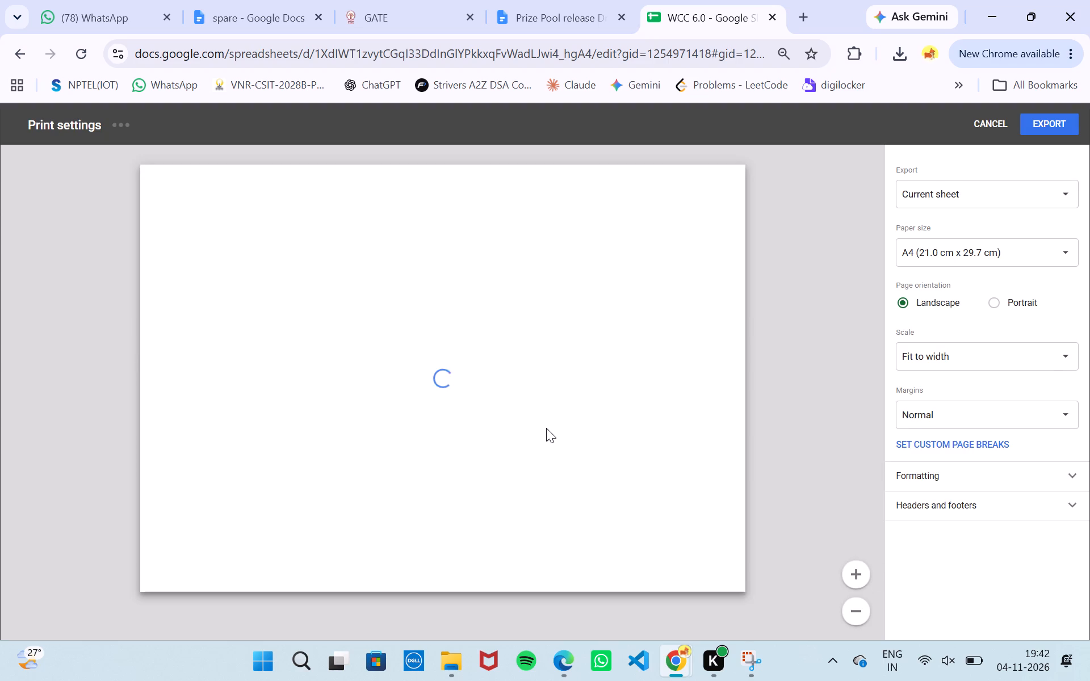
scroll(546, 428, down, 3)
scroll(546, 428, up, 1)
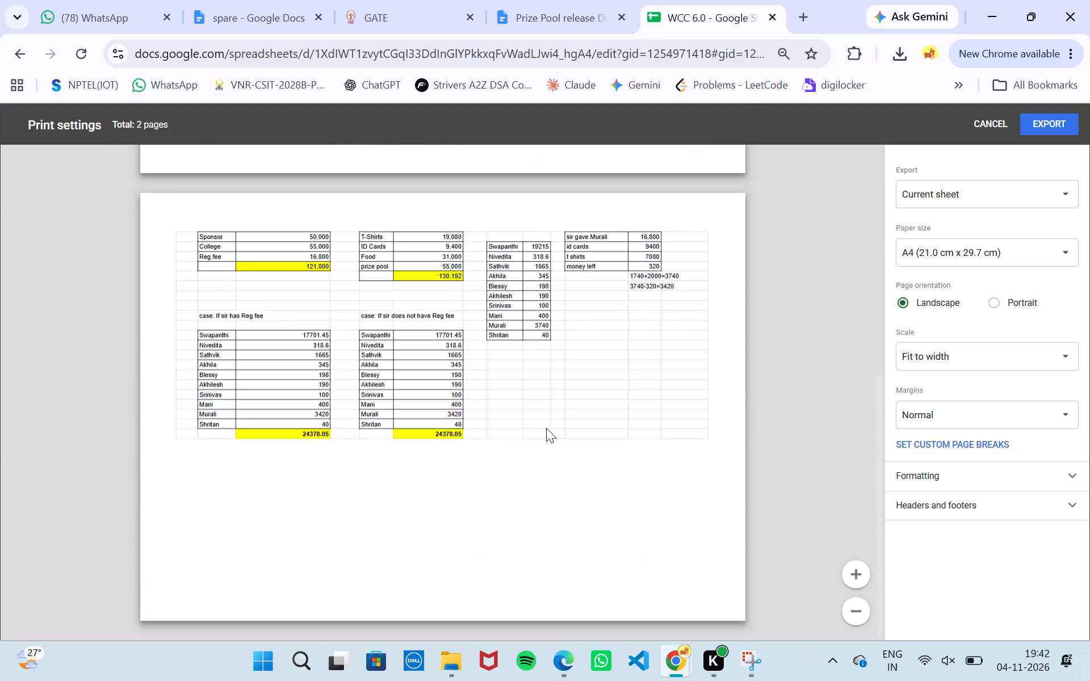
scroll(546, 428, up, 1)
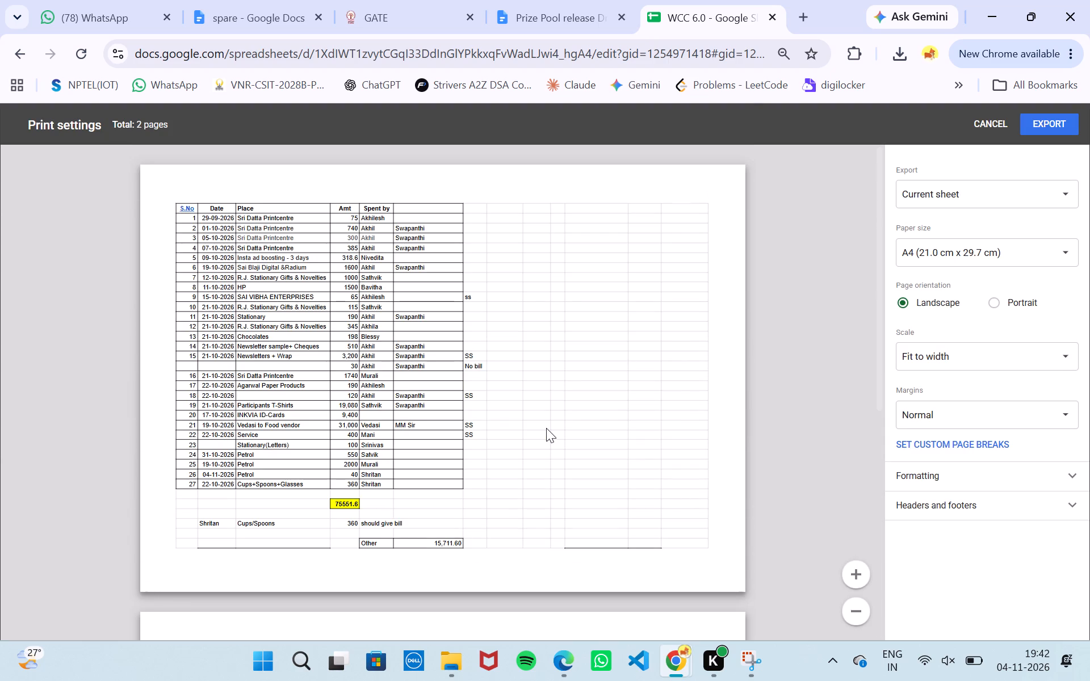
scroll(546, 428, up, 1)
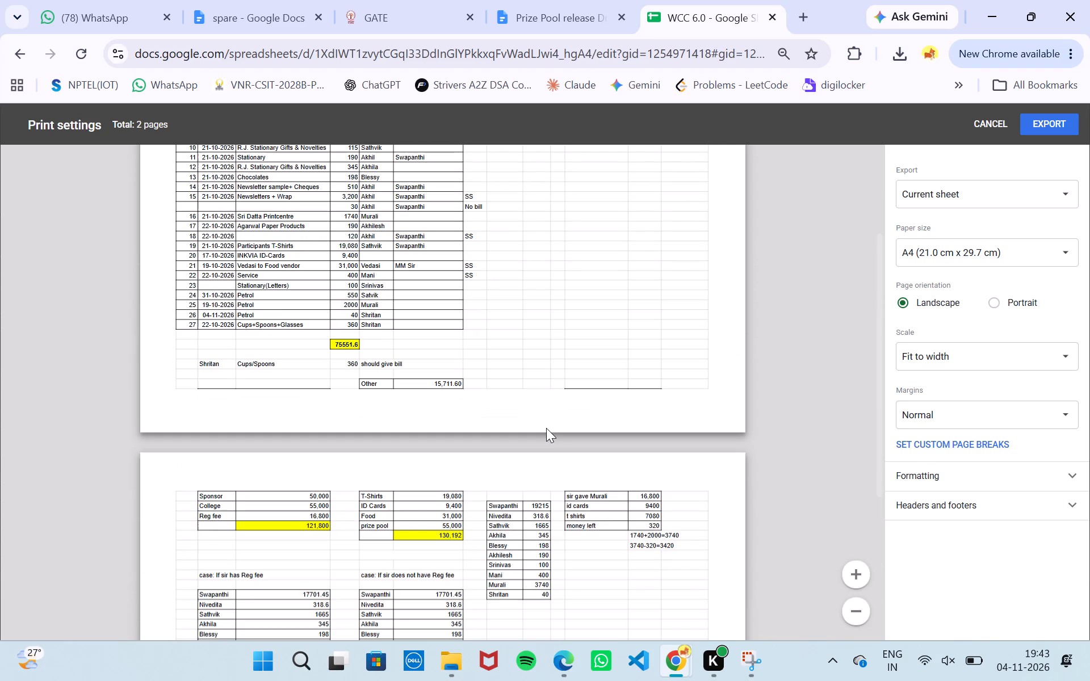
scroll(546, 428, up, 2)
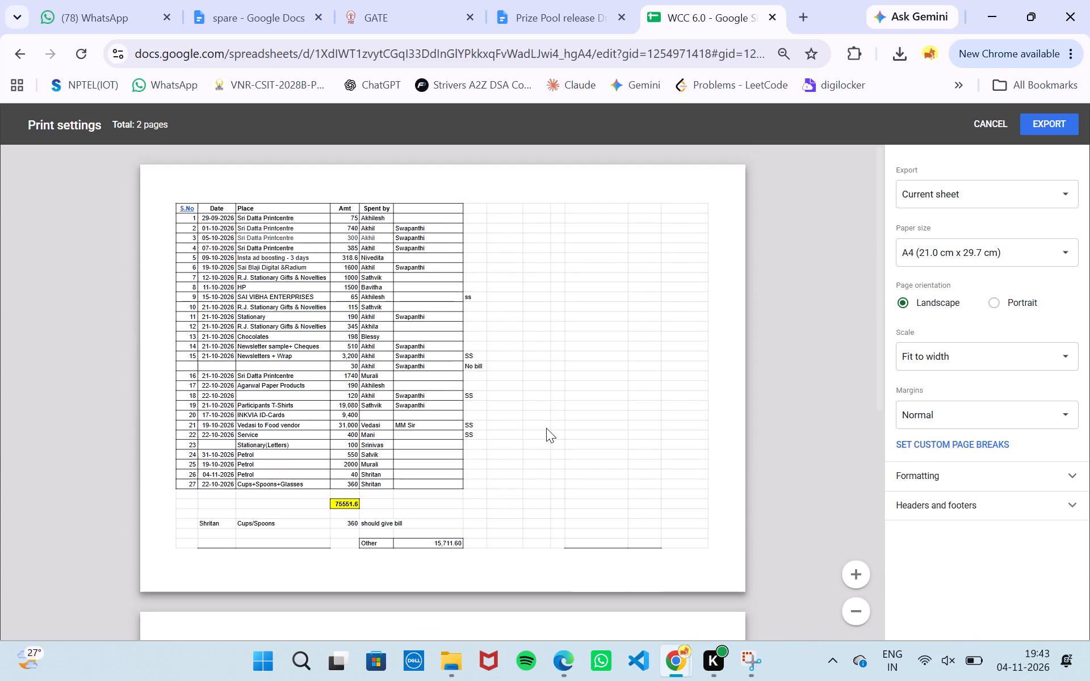
click(994, 127)
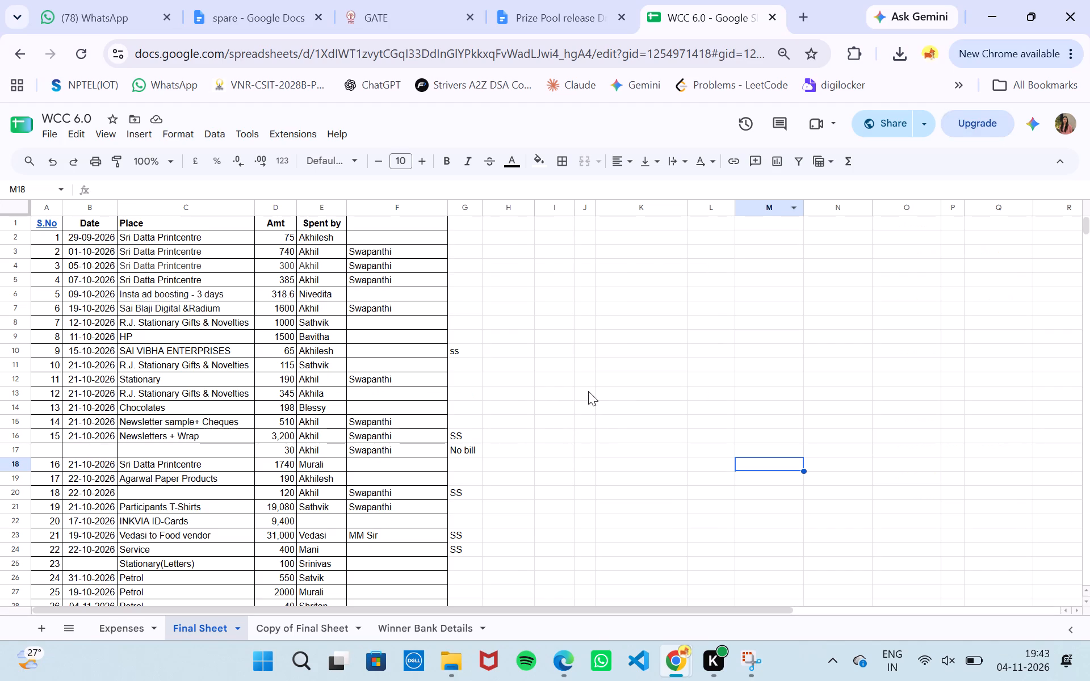
Clear the Shritan Cups/Spoons "should give bill" note in row 33 of Final Sheet.
scroll(608, 429, down, 5)
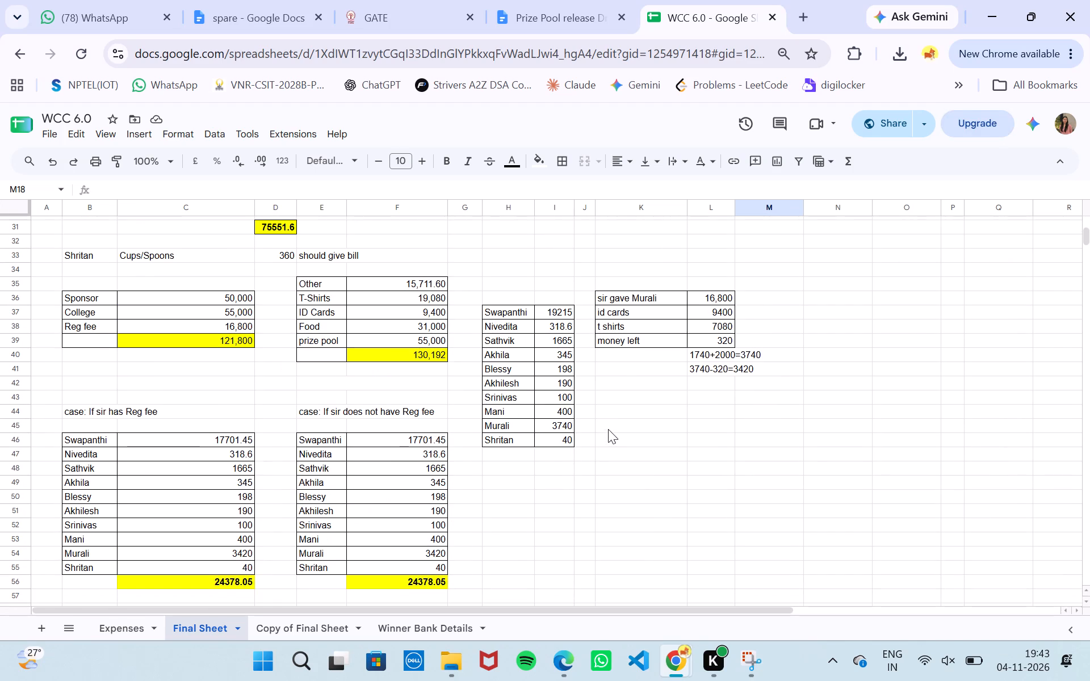
drag(94, 257, 319, 260)
key(Delete)
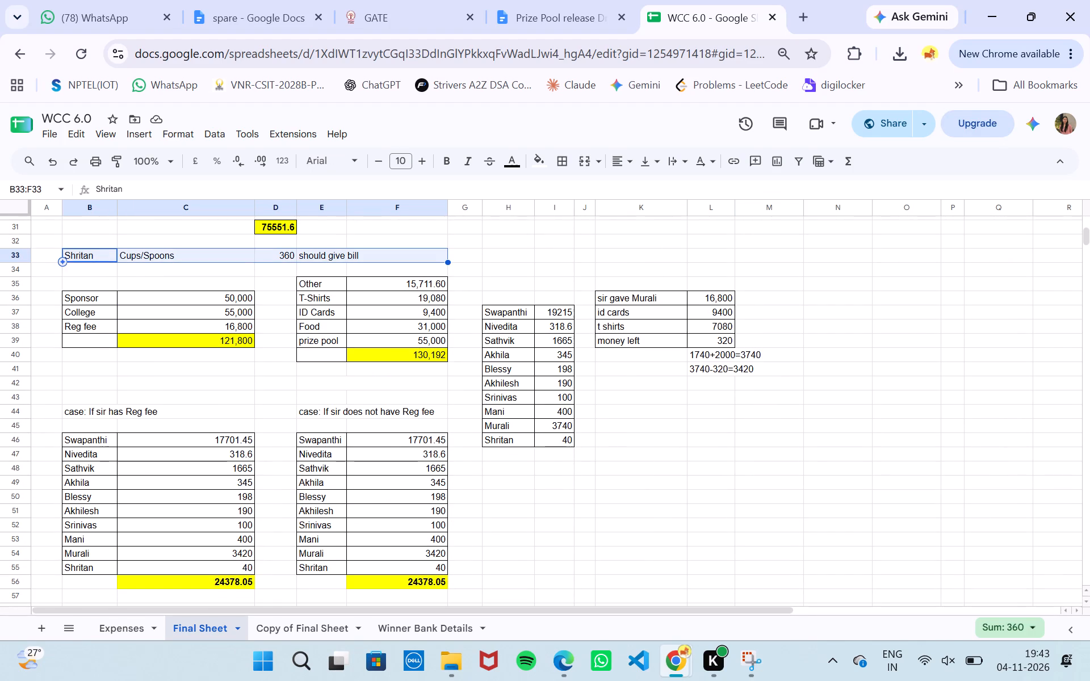
Copy the block of summary tables in B35:M56 of Final Sheet and clear its contents.
drag(73, 283, 154, 318)
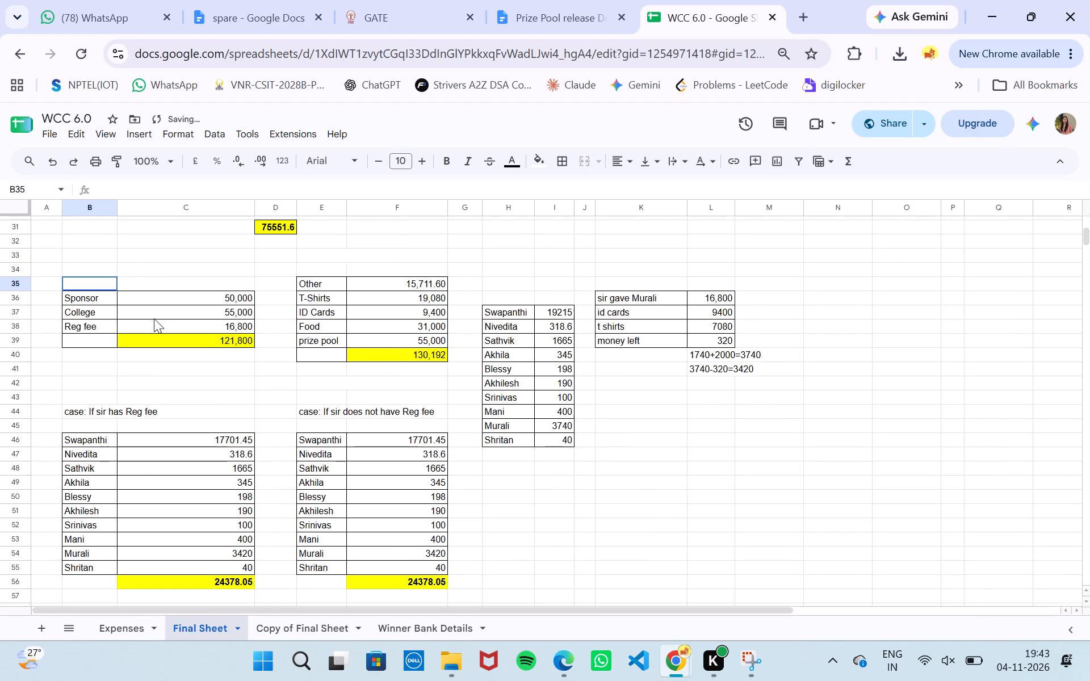
drag(154, 318, 753, 579)
key(ctrl+c)
key(Delete)
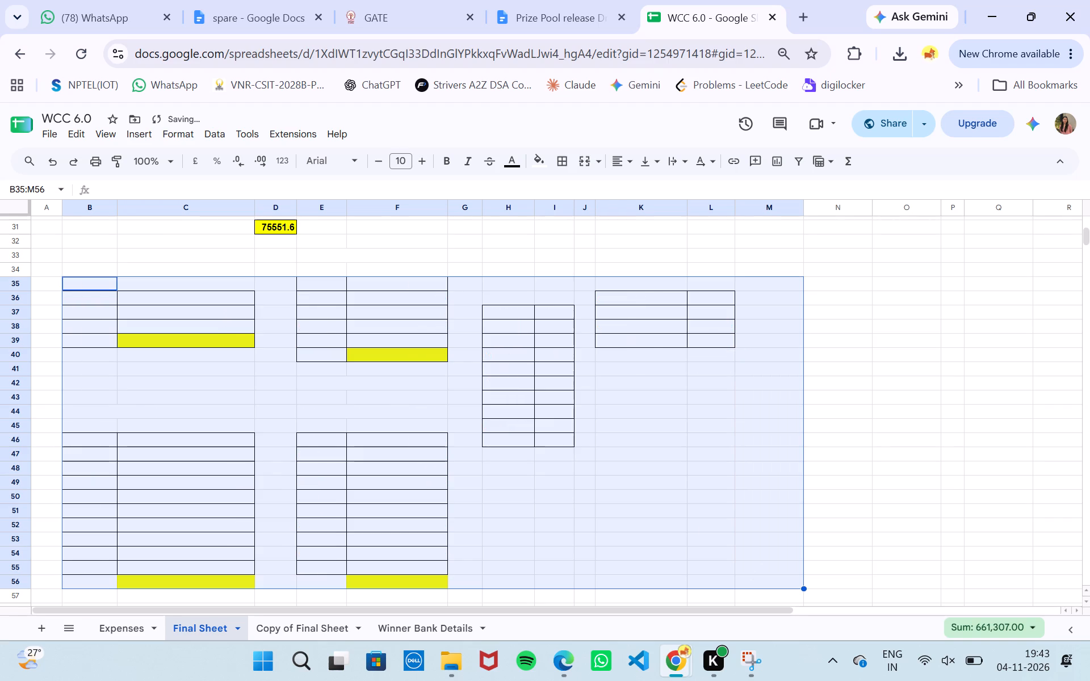
Remove all borders and reset the fill colour of the emptied range B35:M56 in Final Sheet.
click(554, 157)
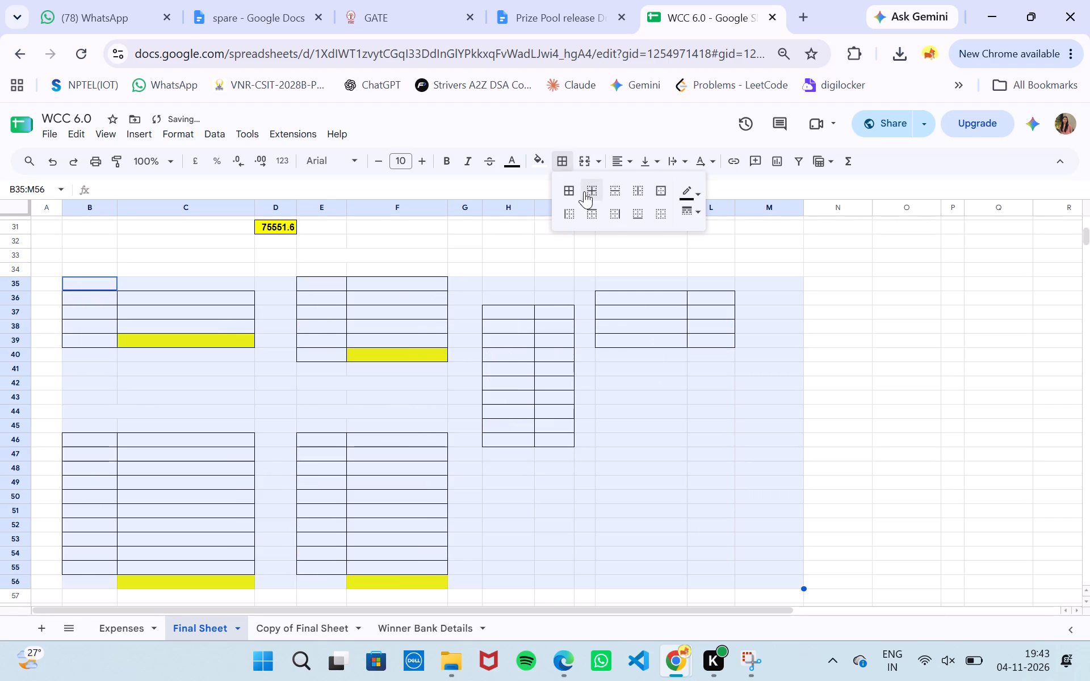
click(661, 220)
click(530, 160)
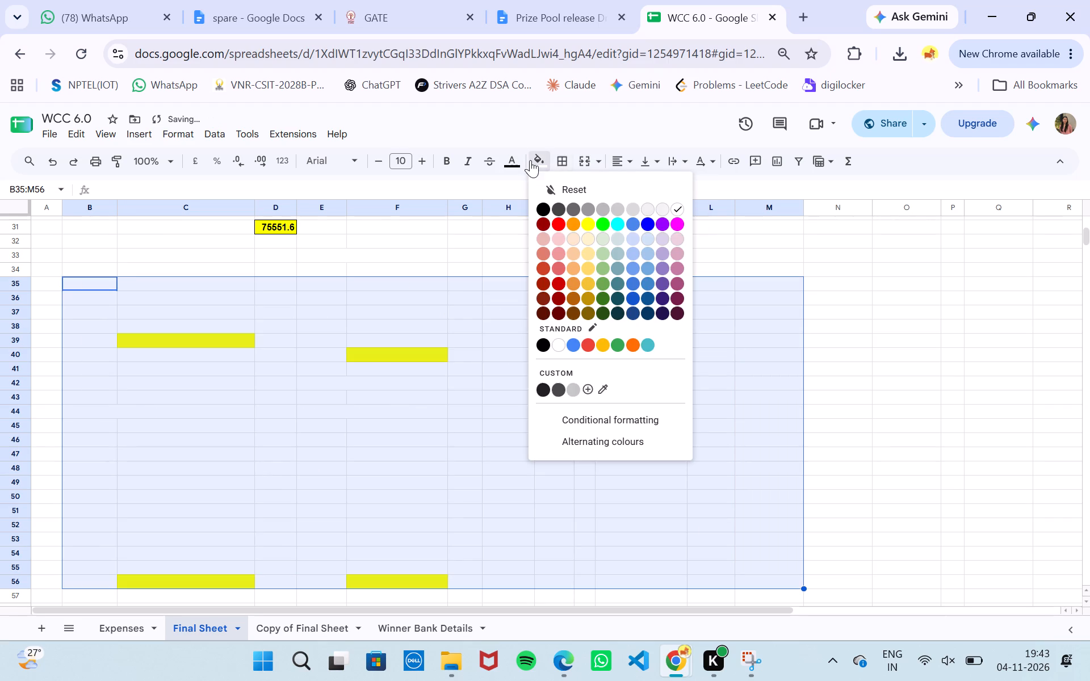
click(554, 184)
click(530, 257)
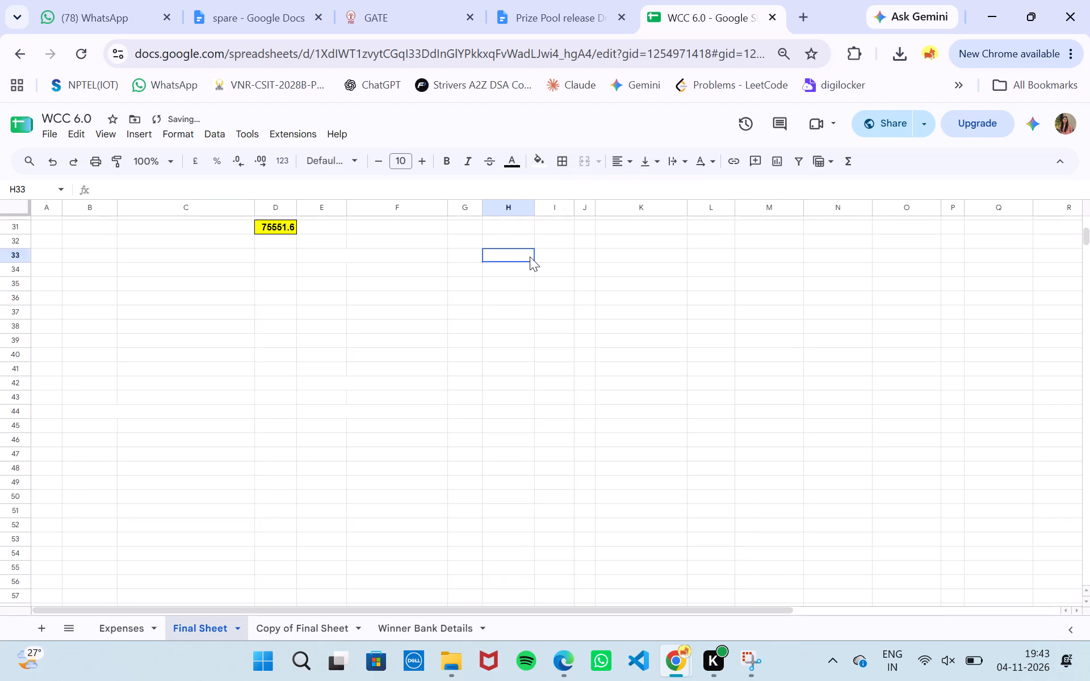
Paste the copied summary tables beside the expense list, starting at cell I1 of Final Sheet.
scroll(530, 257, up, 7)
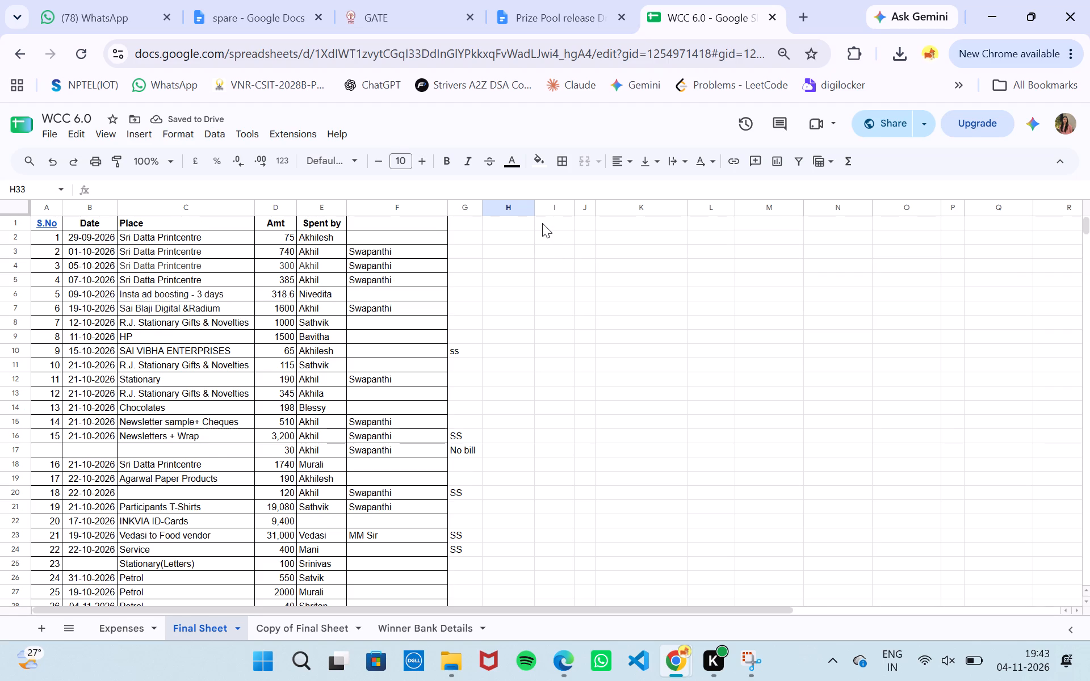
click(542, 223)
key(ctrl+v)
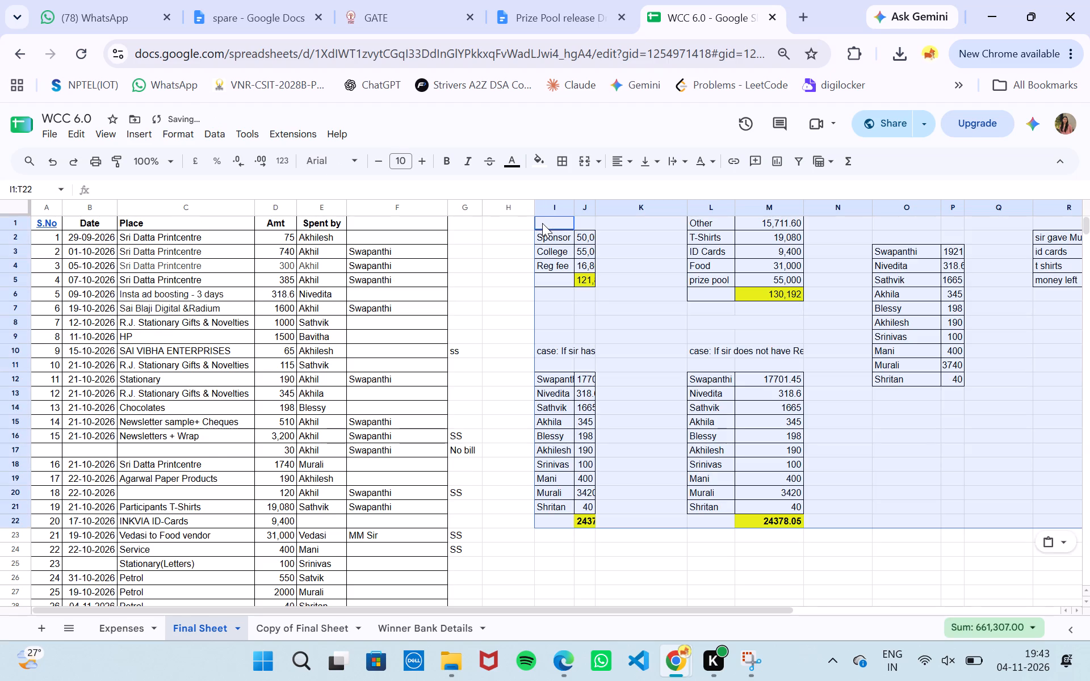
Widen columns I, J and M to fit their contents, and narrow the spacer columns K and N.
drag(573, 207, 592, 208)
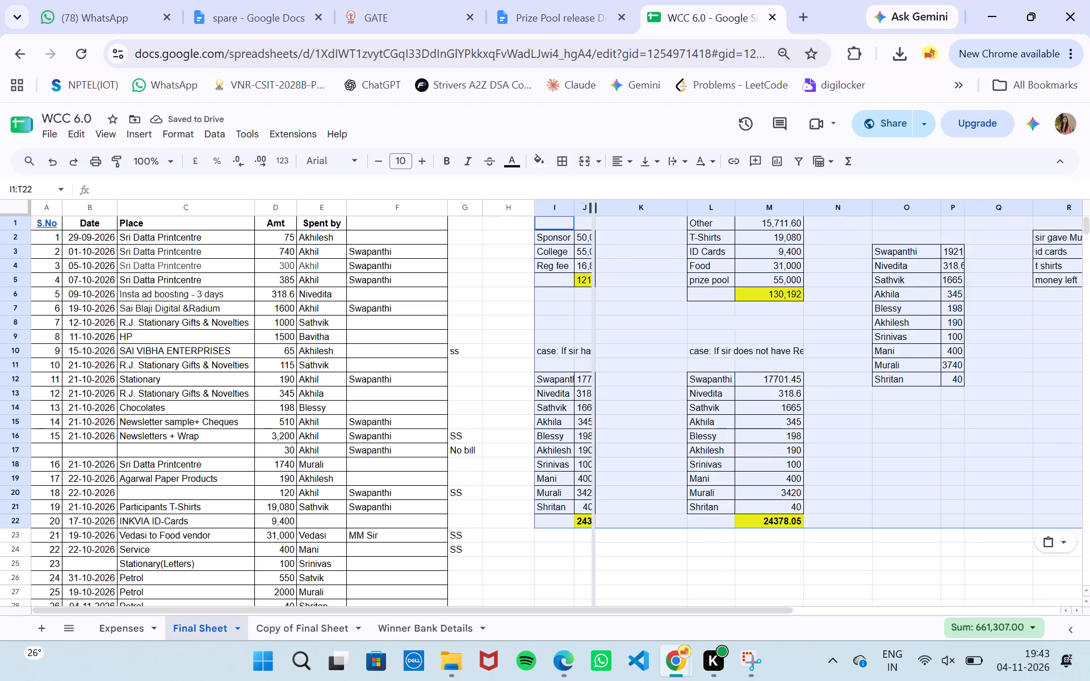
drag(592, 208, 594, 207)
drag(616, 208, 639, 207)
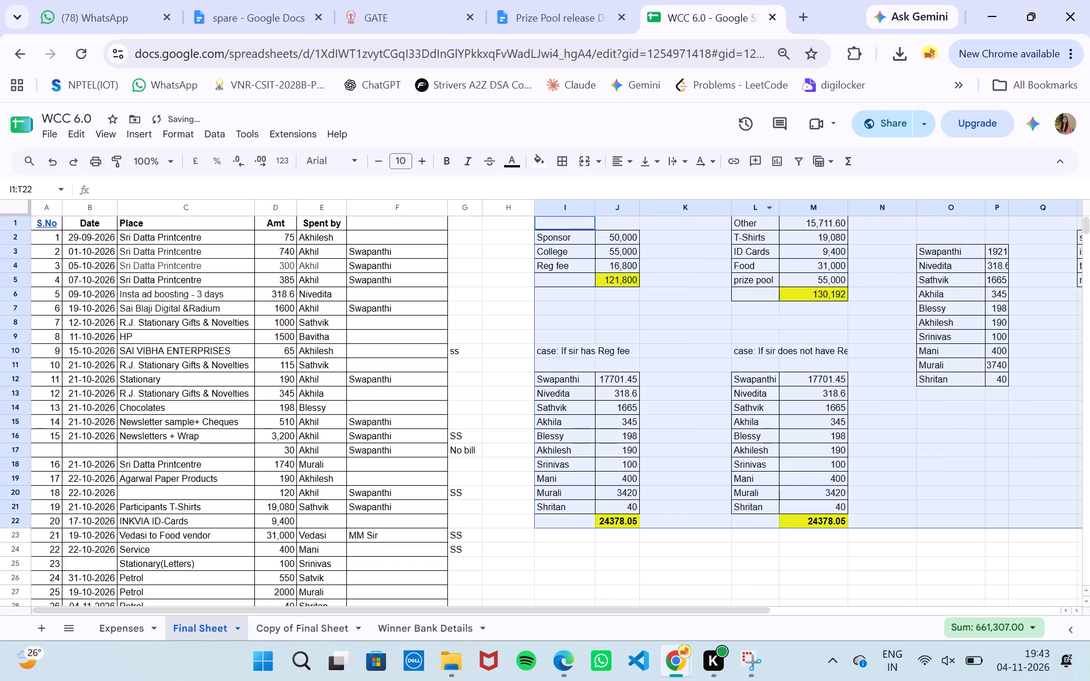
drag(731, 210, 660, 220)
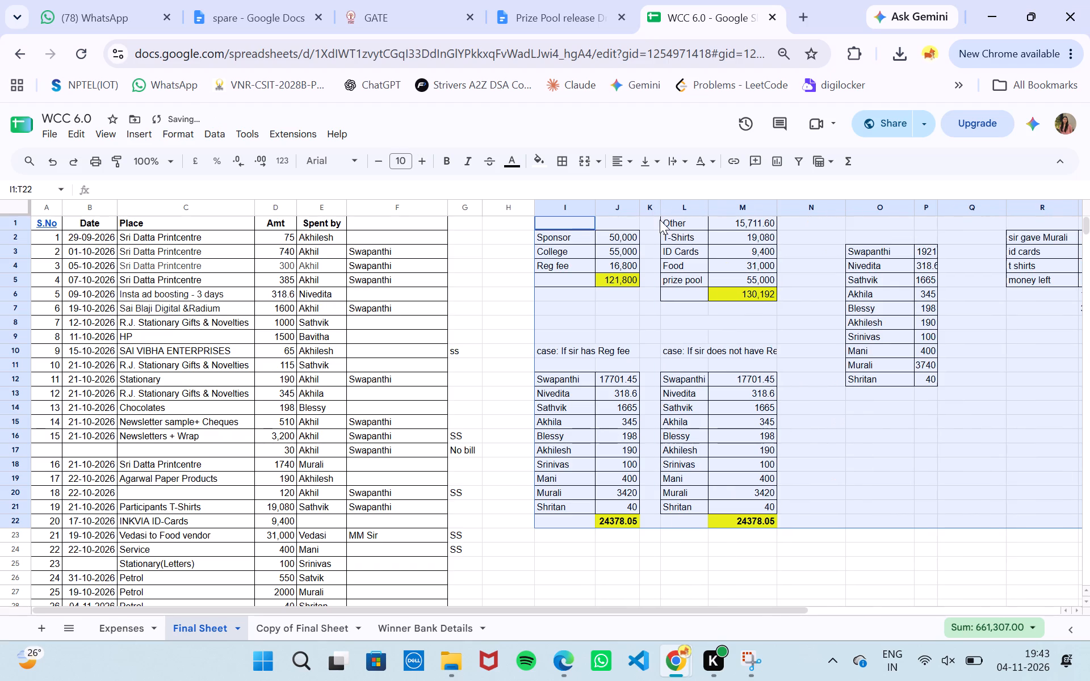
drag(778, 207, 809, 212)
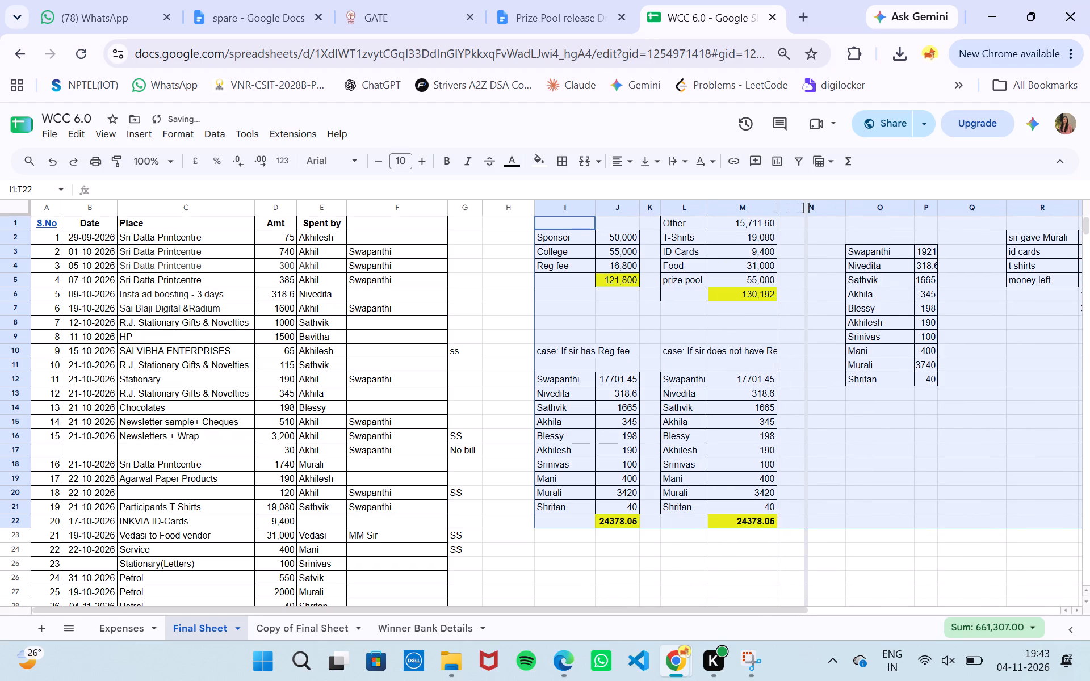
drag(809, 212, 812, 212)
scroll(737, 359, up, 3)
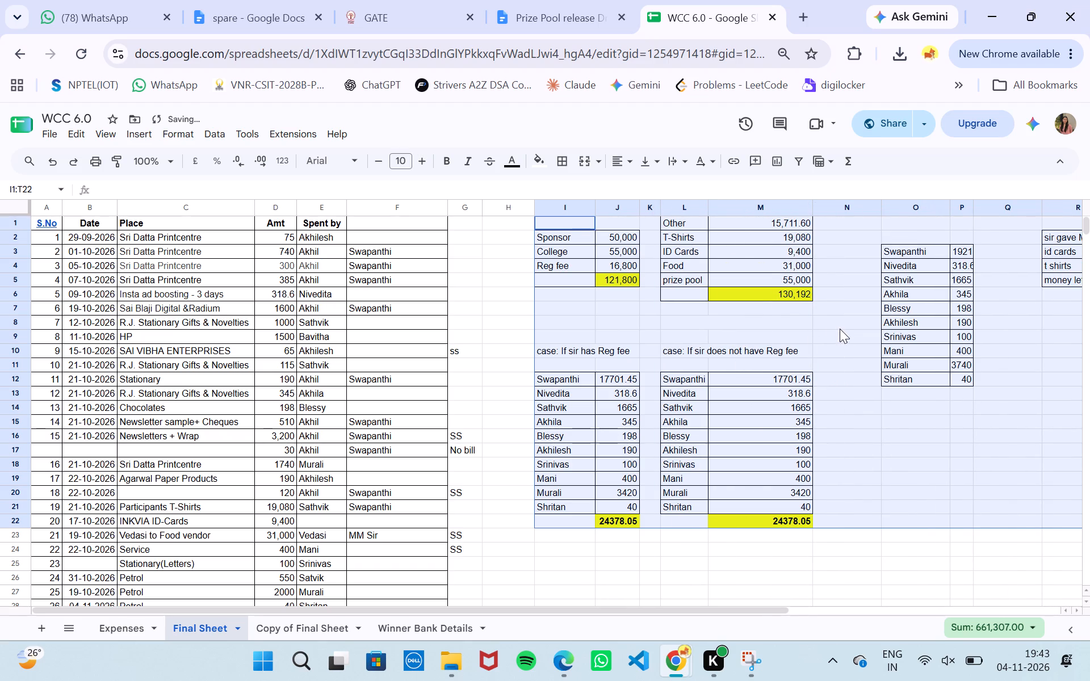
drag(812, 209, 804, 209)
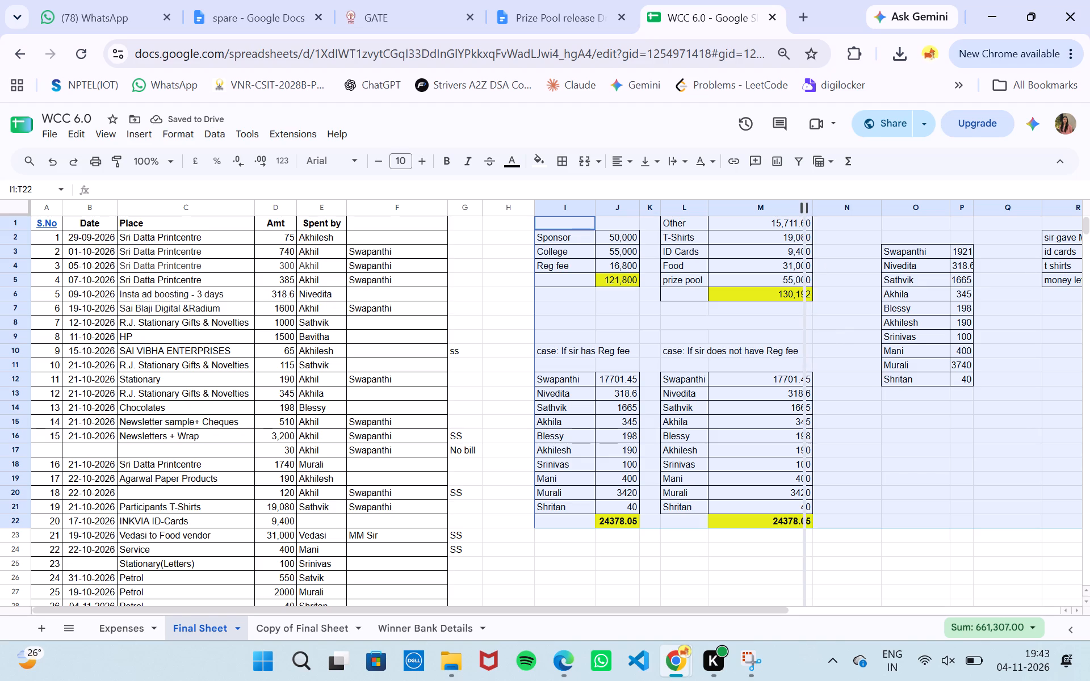
drag(804, 209, 804, 209)
drag(875, 208, 871, 208)
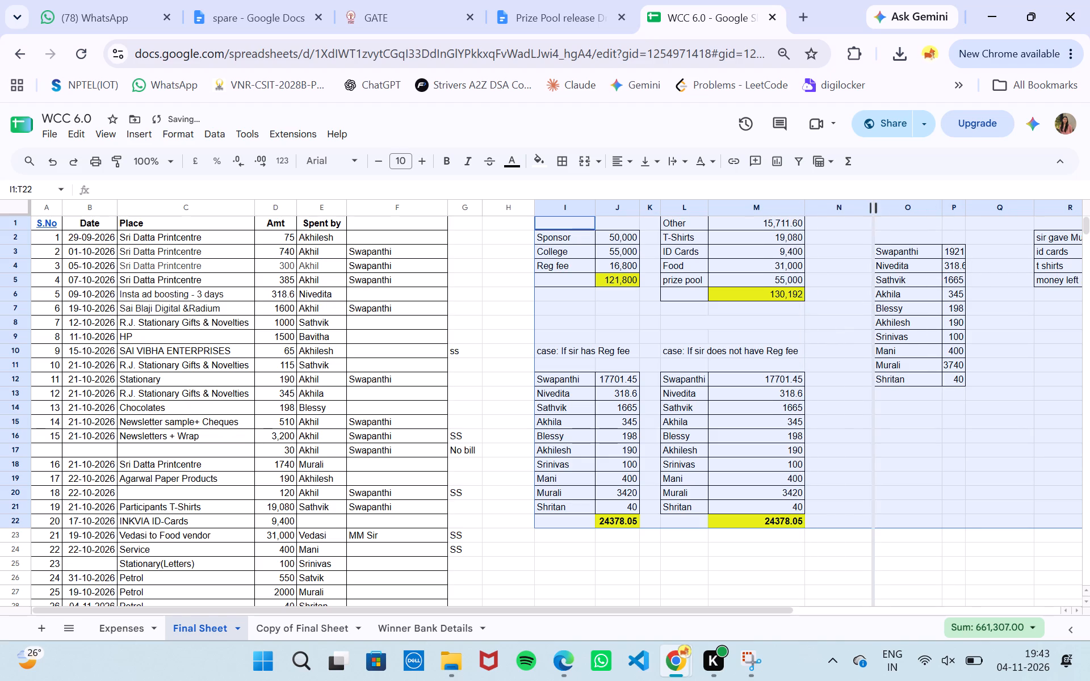
drag(871, 208, 822, 205)
Narrow spacer columns Q and H, and widen column P to fit its amounts.
scroll(886, 442, left, 1)
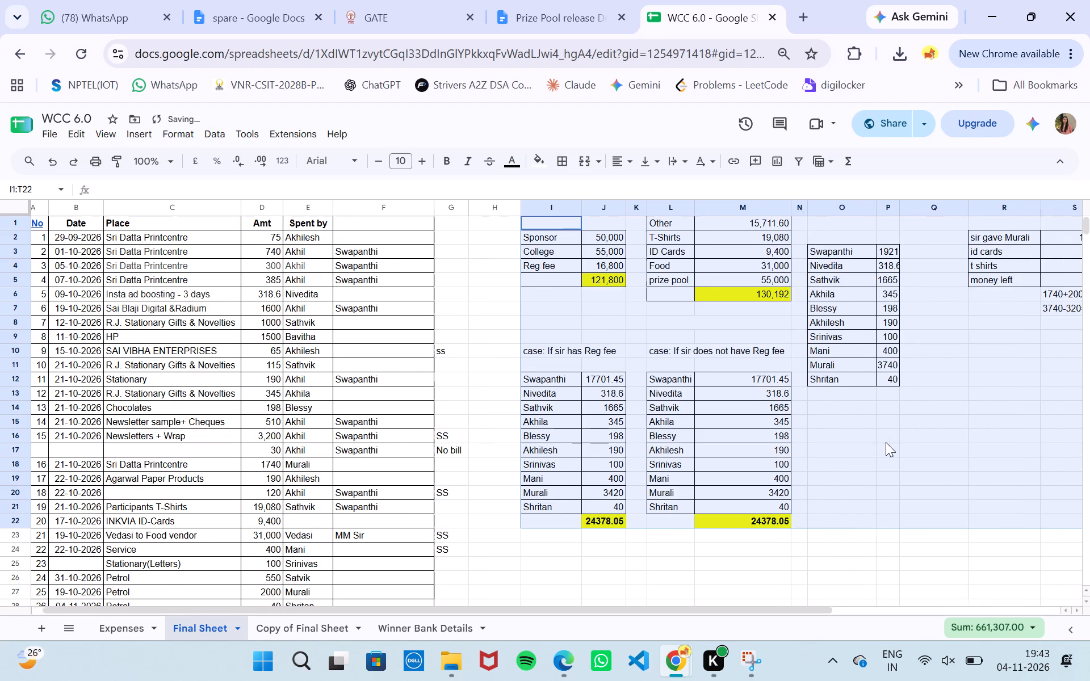
scroll(886, 442, left, 2)
drag(790, 205, 782, 207)
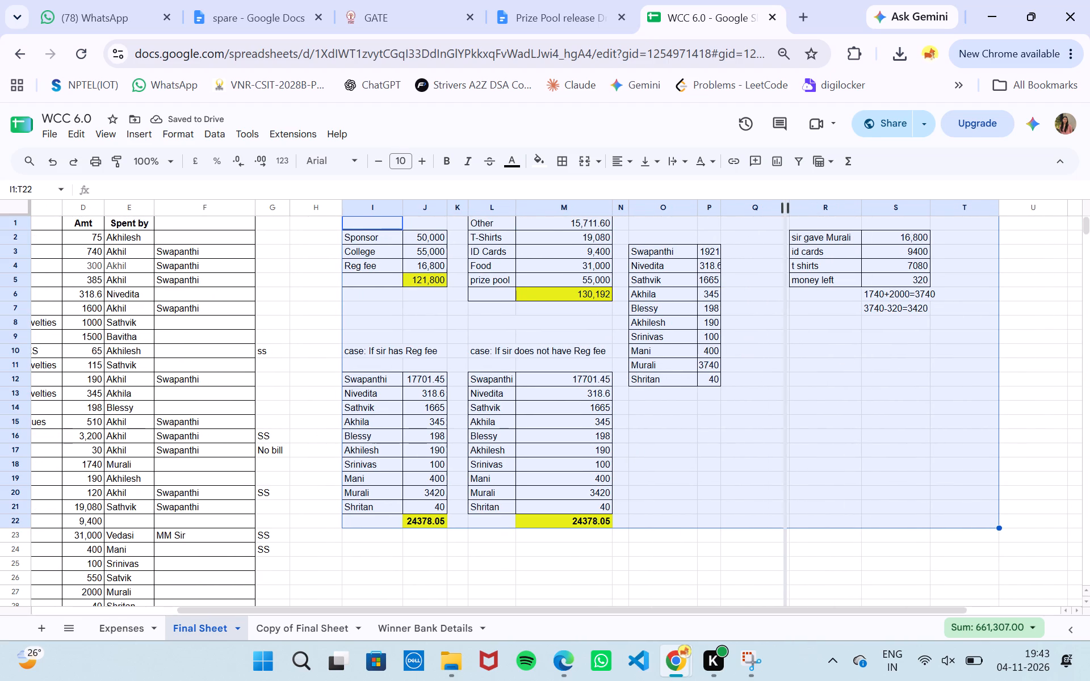
drag(782, 207, 742, 211)
drag(718, 209, 745, 210)
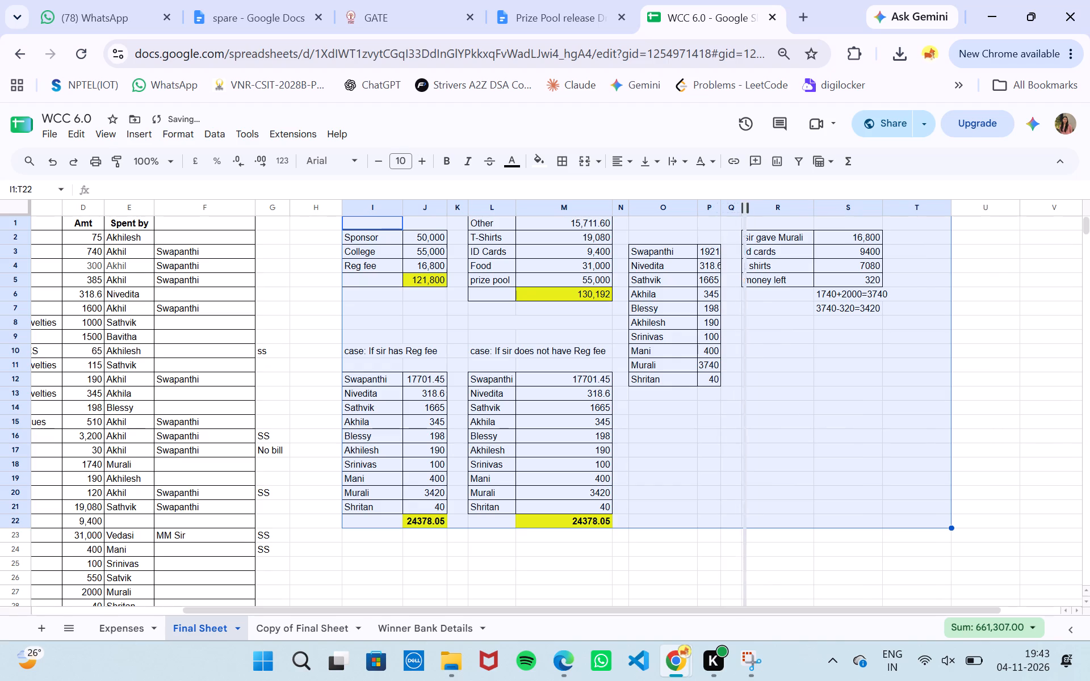
drag(745, 210, 754, 211)
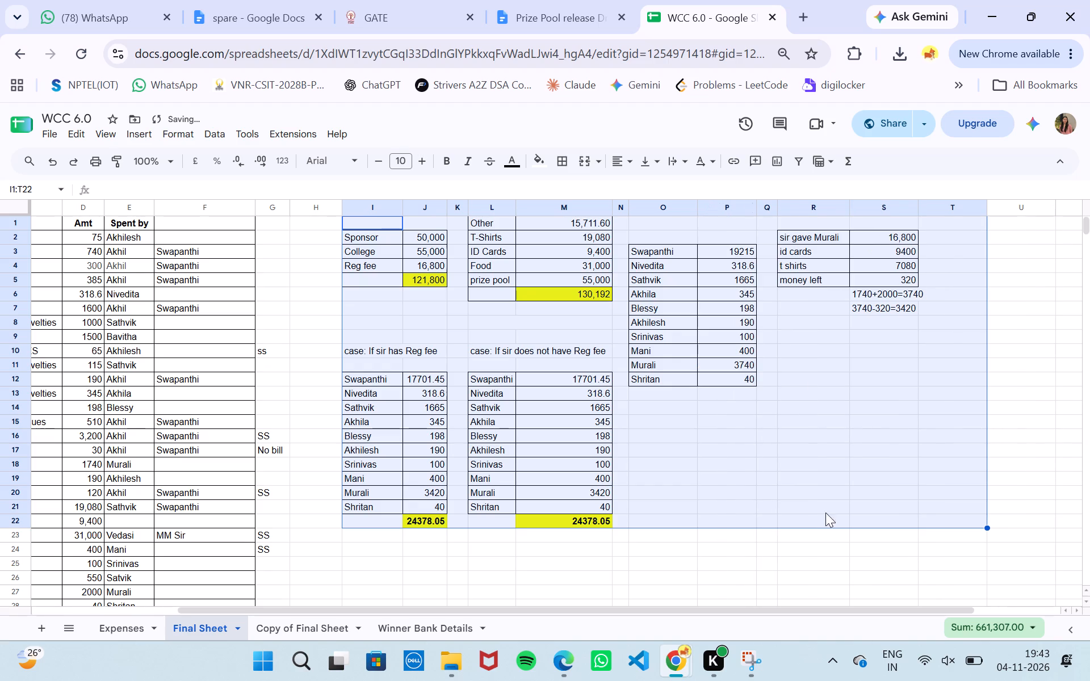
click(757, 550)
scroll(757, 550, right, 4)
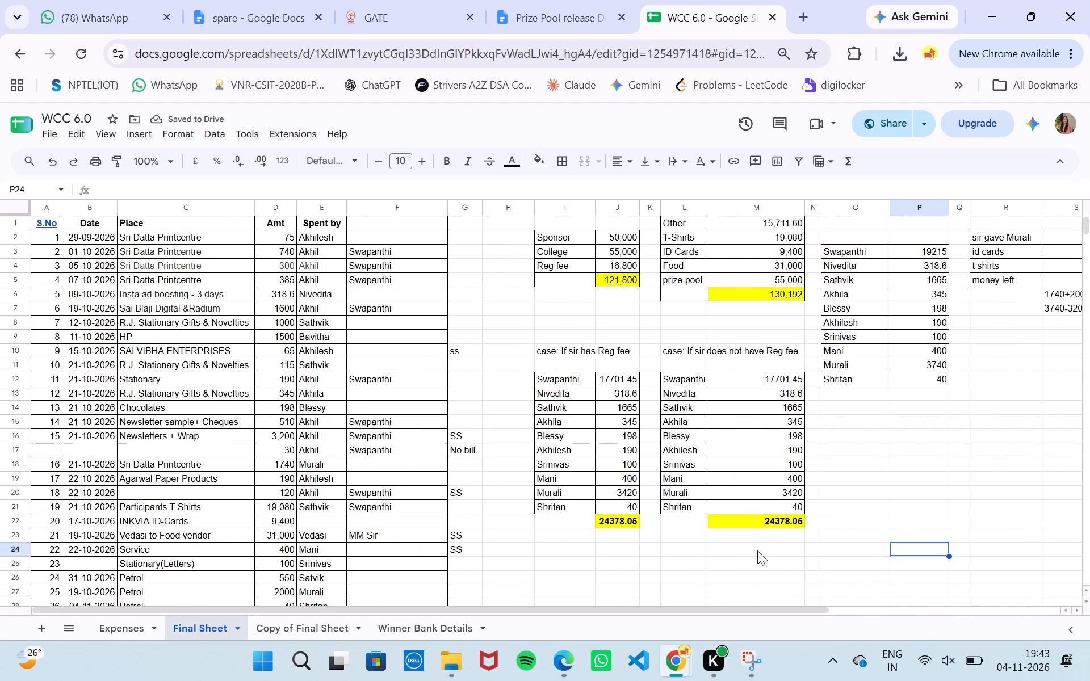
scroll(908, 489, up, 1)
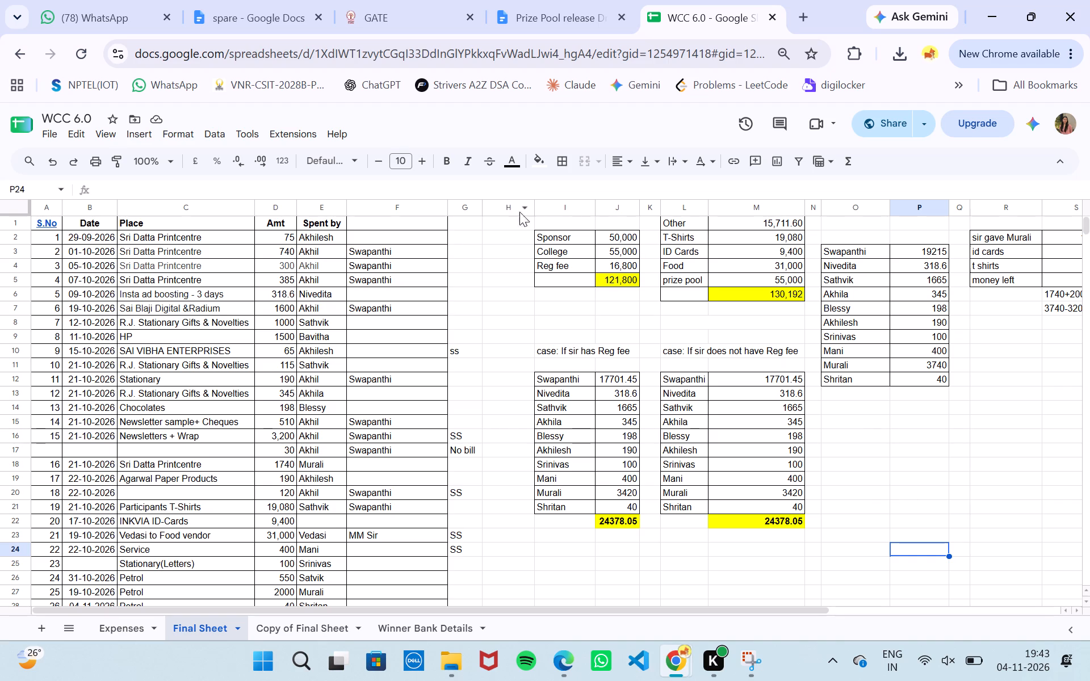
drag(533, 209, 509, 211)
scroll(568, 348, up, 2)
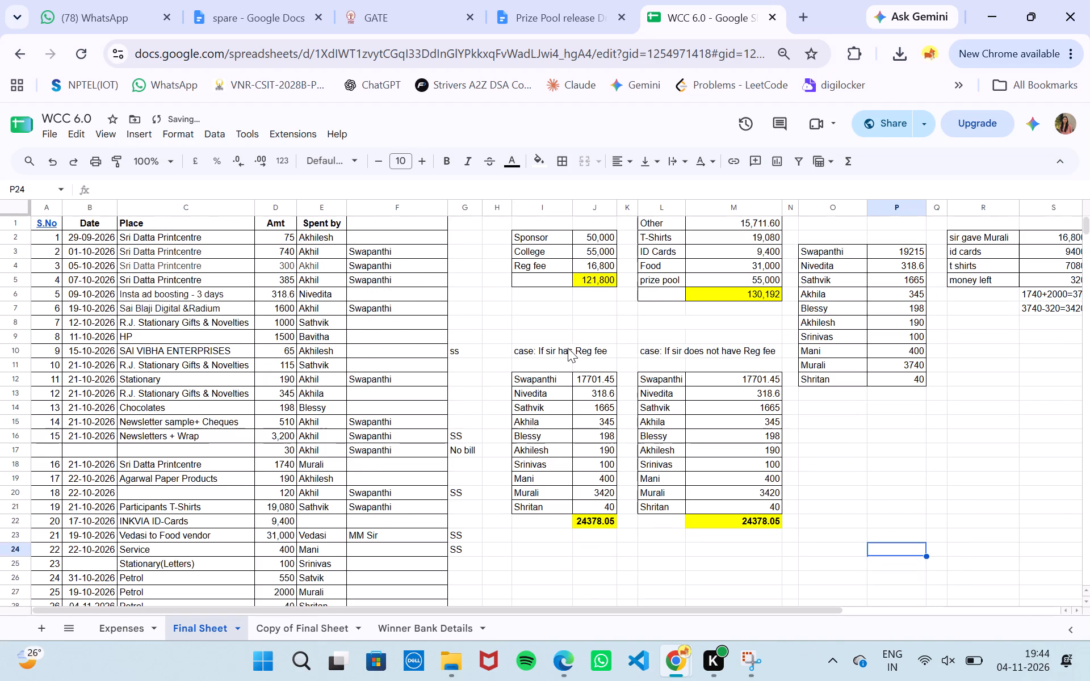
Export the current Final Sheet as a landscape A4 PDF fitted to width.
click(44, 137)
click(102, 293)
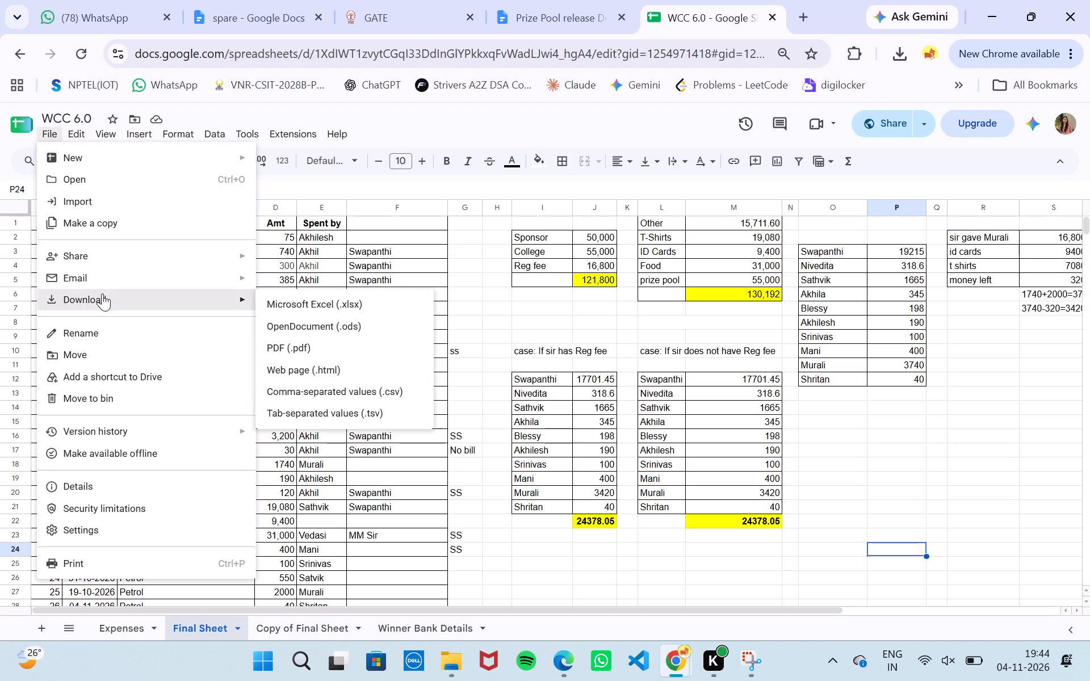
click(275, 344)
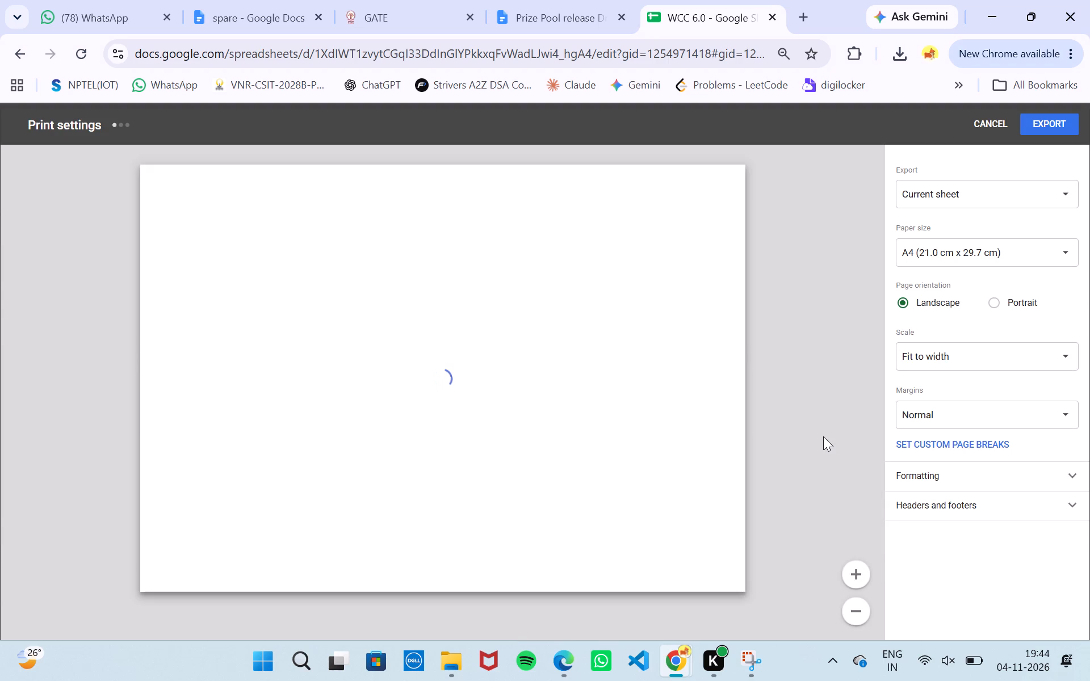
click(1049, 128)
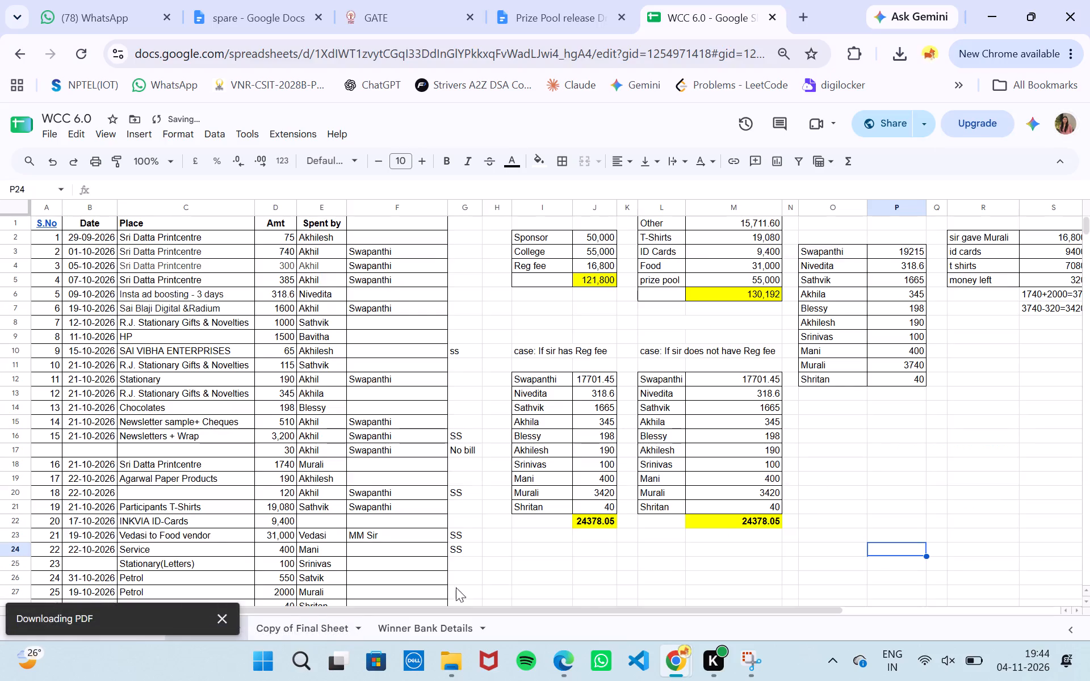
Check the case tables in Copy of Final Sheet, and set Shritan's amount to 400 in both case tables of Final Sheet.
click(282, 628)
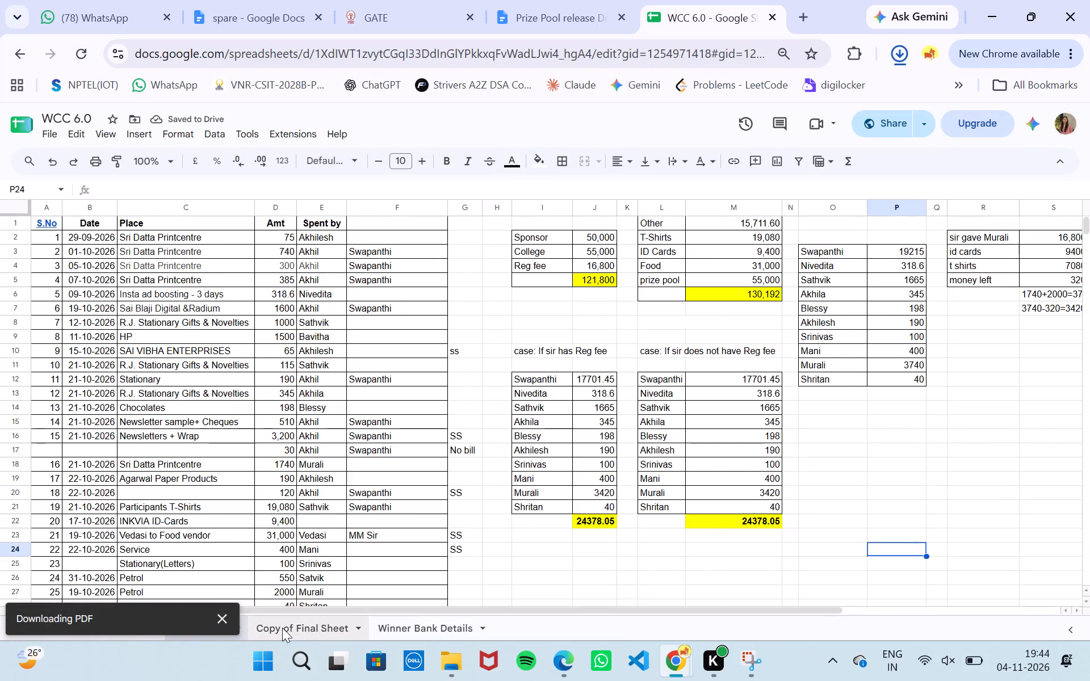
click(409, 499)
scroll(409, 499, up, 2)
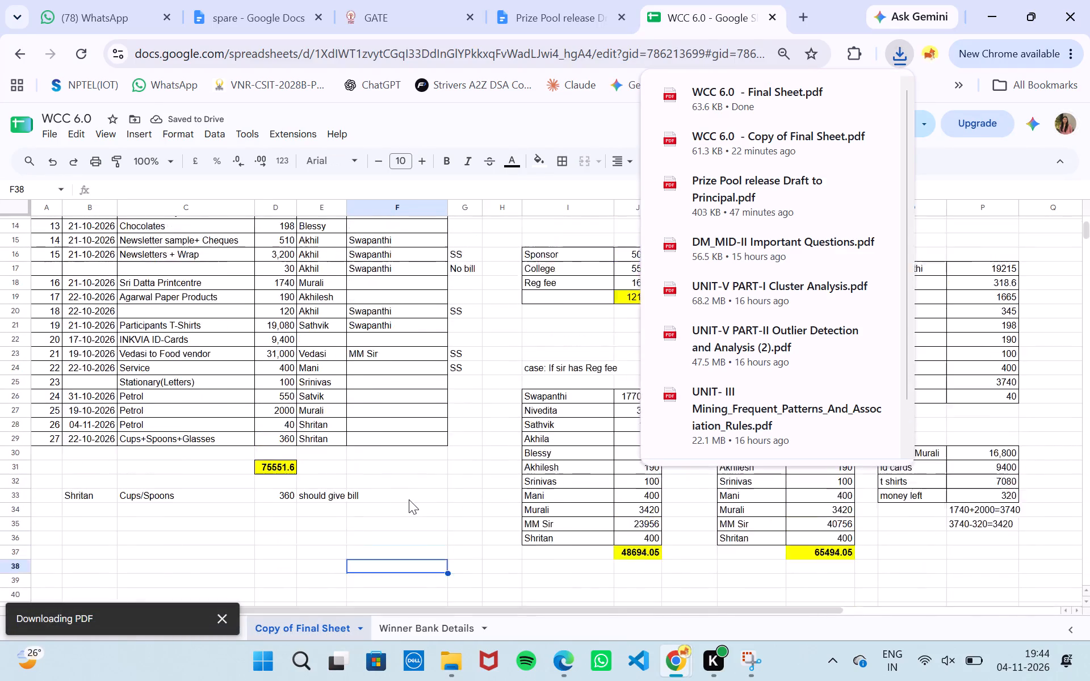
scroll(409, 499, up, 1)
click(952, 297)
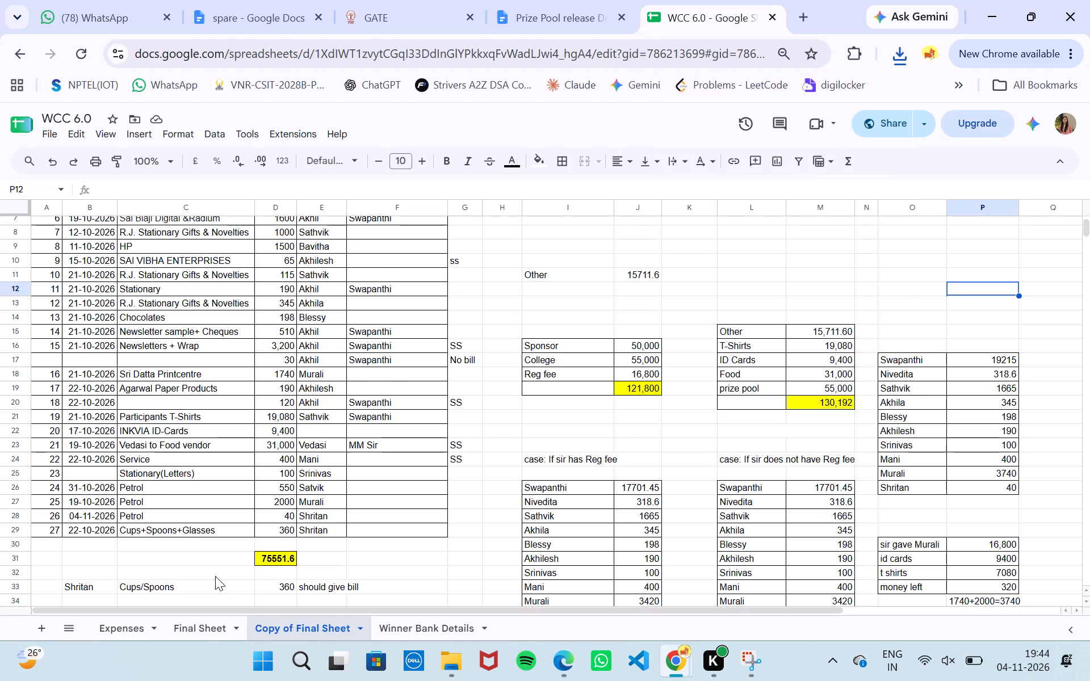
click(194, 629)
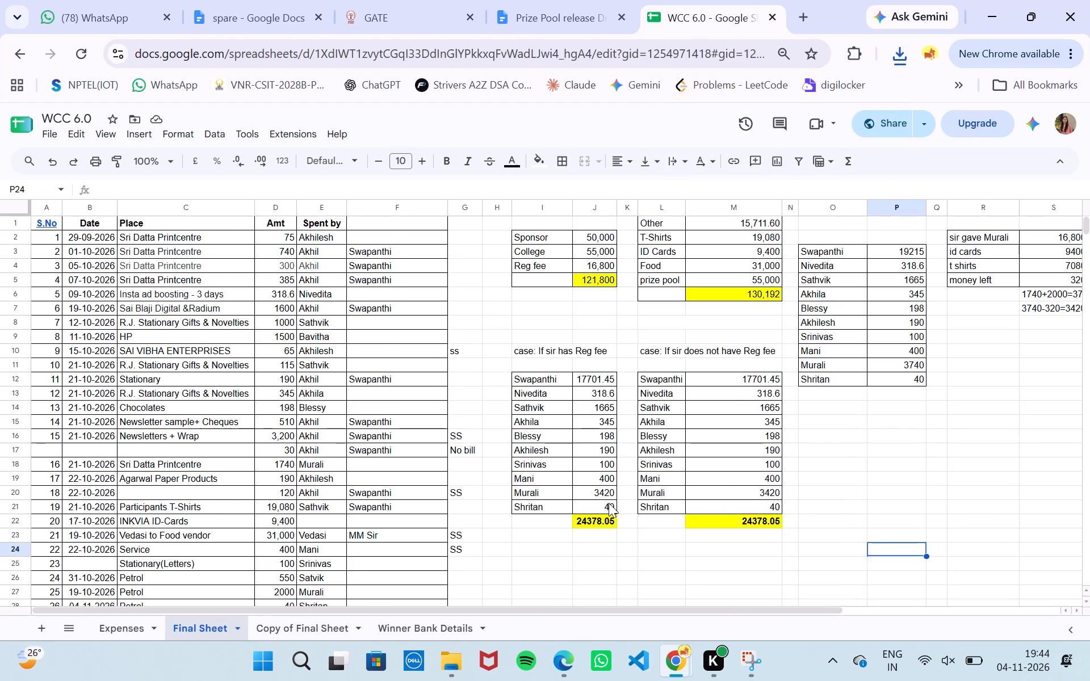
double_click(609, 503)
key(0)
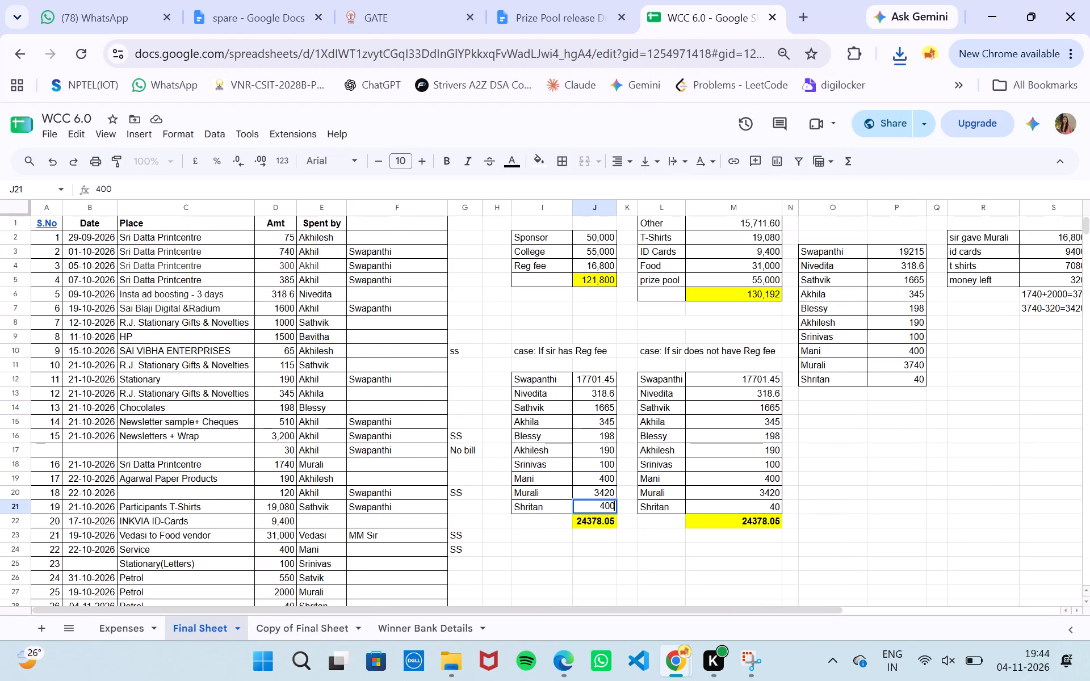
double_click(714, 504)
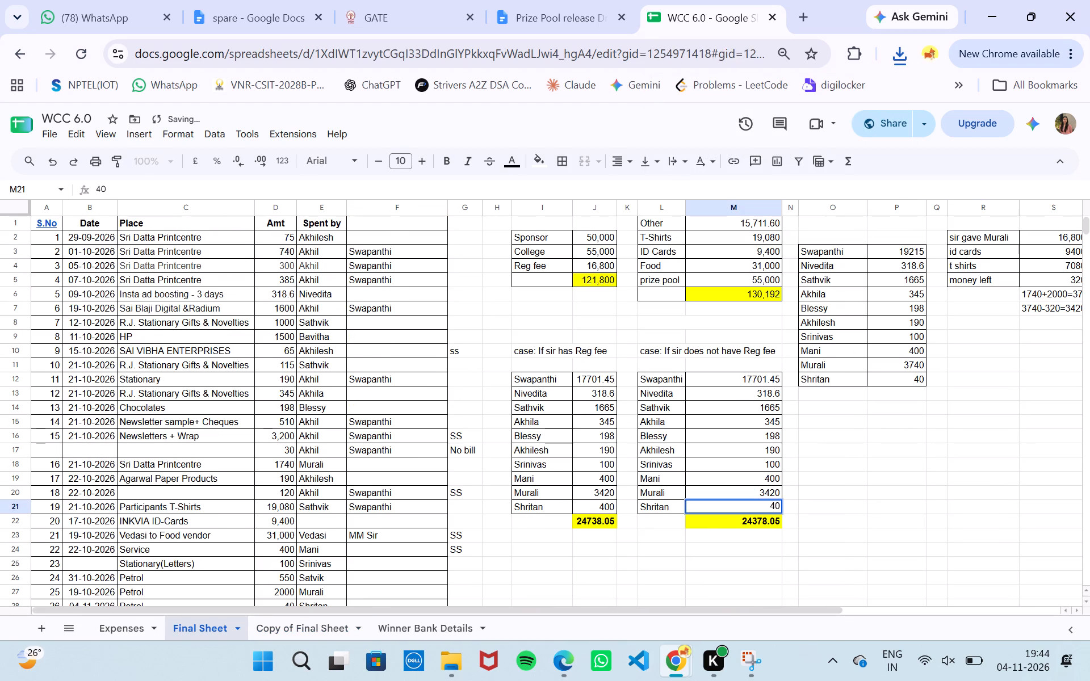
key(0)
Enter the note "ss" in G29 beside Shritan's Cups+Spoons+Glasses expense in Final Sheet.
scroll(588, 550, down, 2)
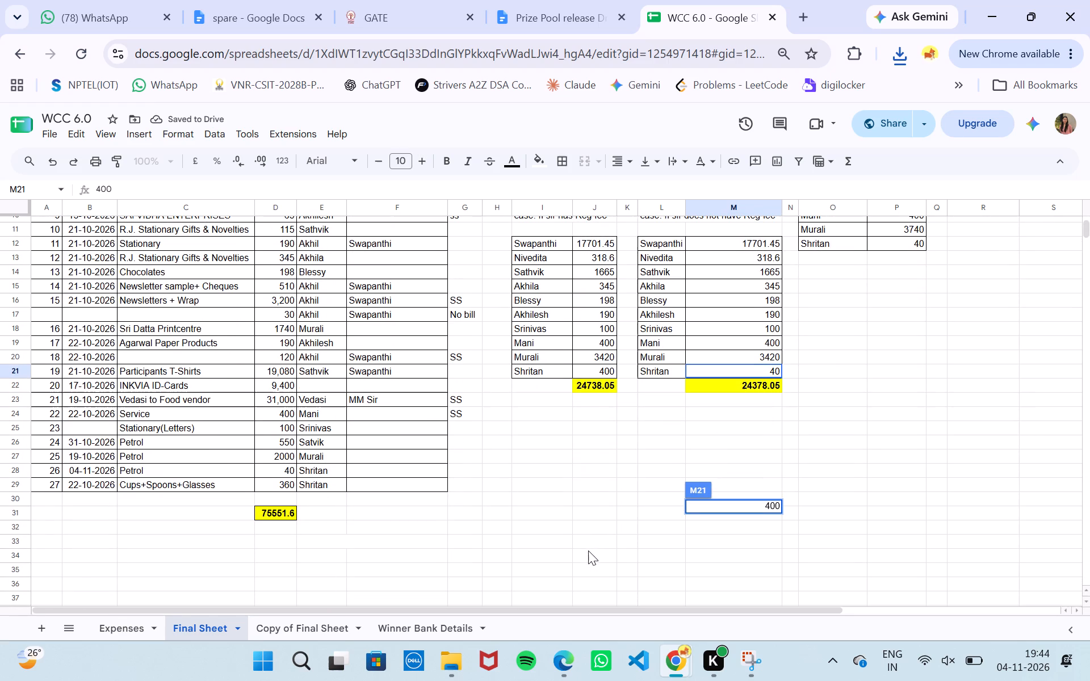
double_click(458, 486)
text(ss)
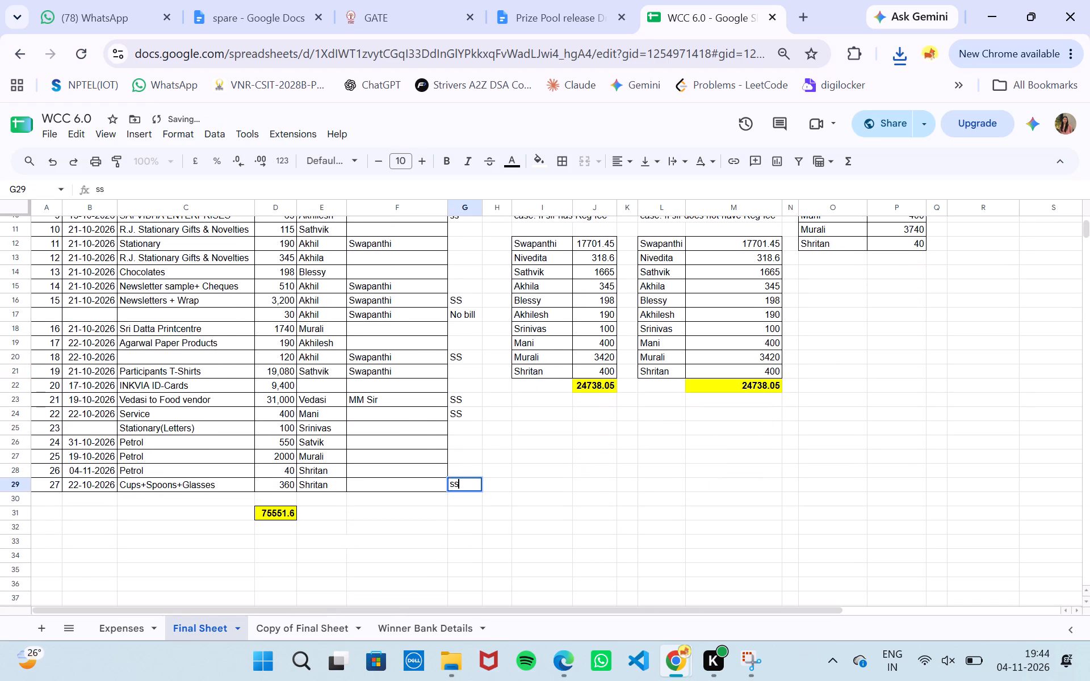
Enter the same "ss" note in G29 beside the Cups+Spoons+Glasses expense in Copy of Final Sheet.
click(301, 632)
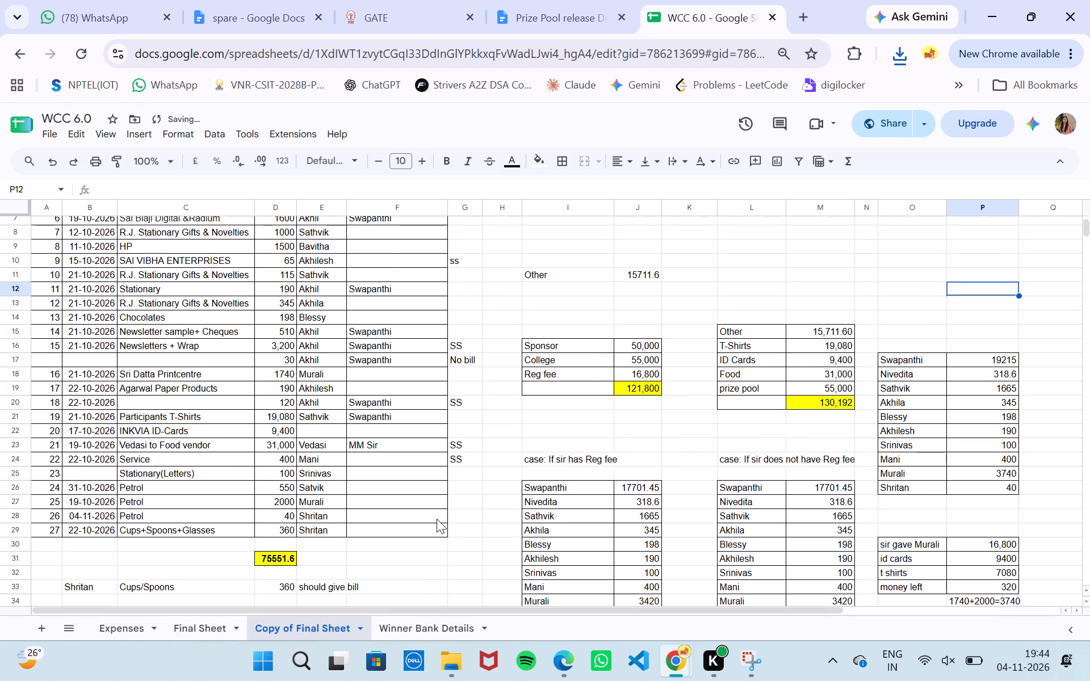
double_click(455, 531)
text(ss)
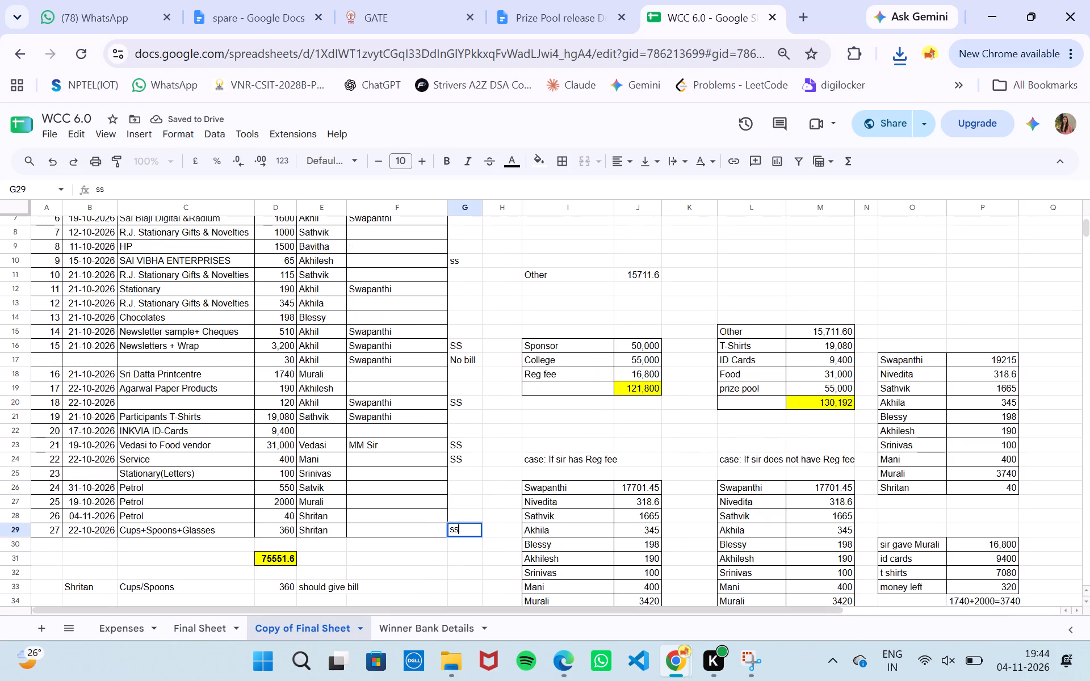
click(491, 499)
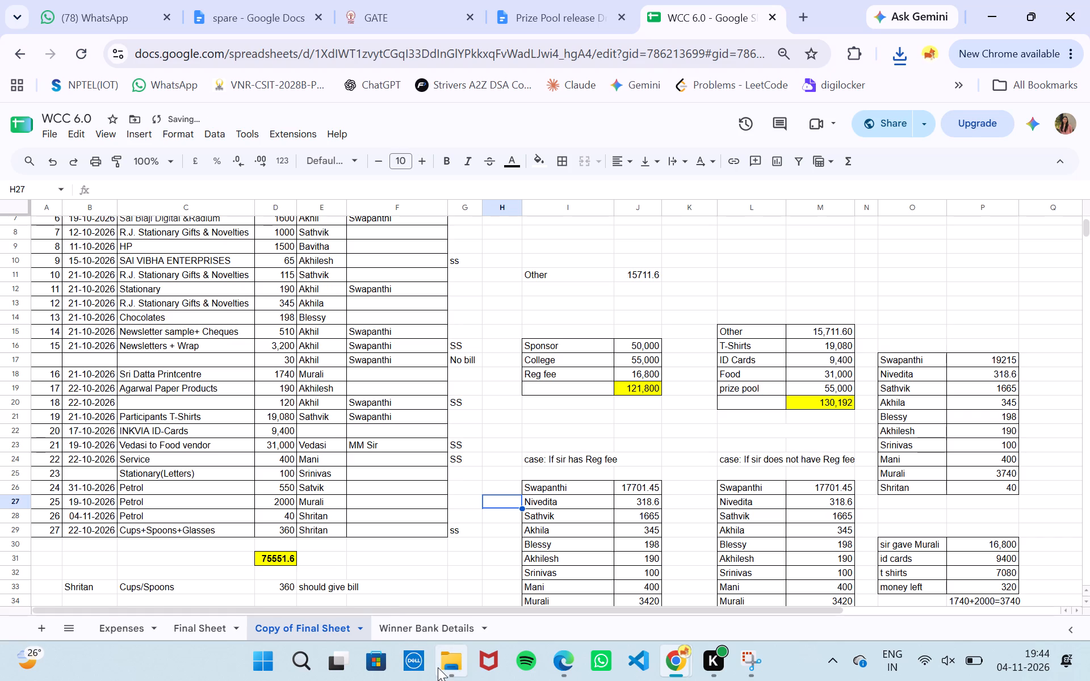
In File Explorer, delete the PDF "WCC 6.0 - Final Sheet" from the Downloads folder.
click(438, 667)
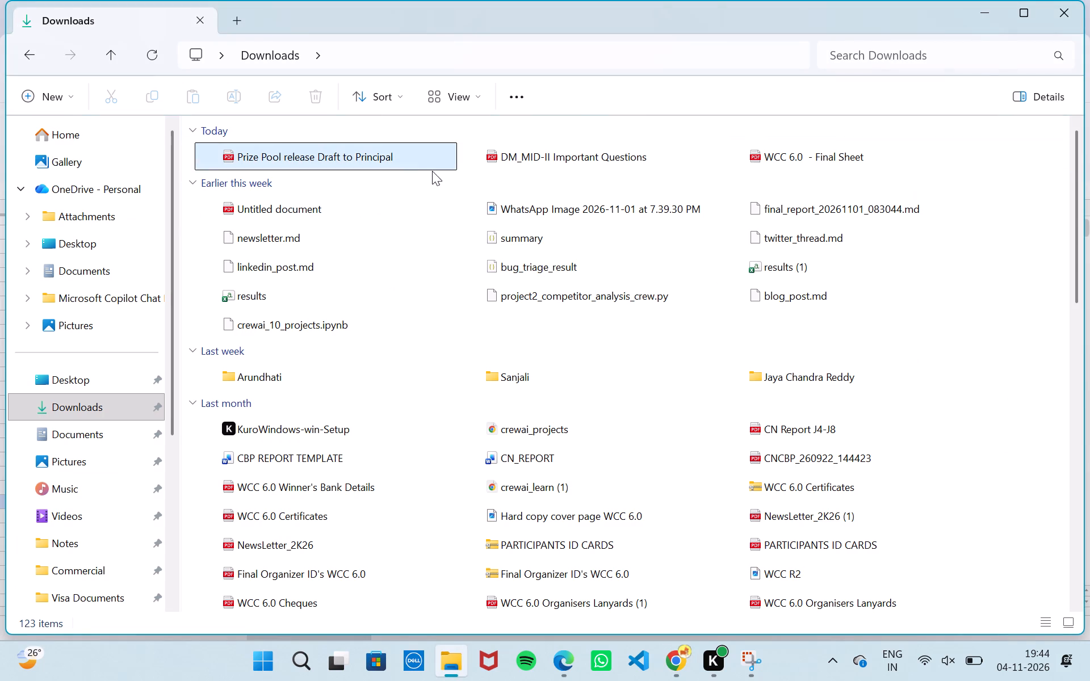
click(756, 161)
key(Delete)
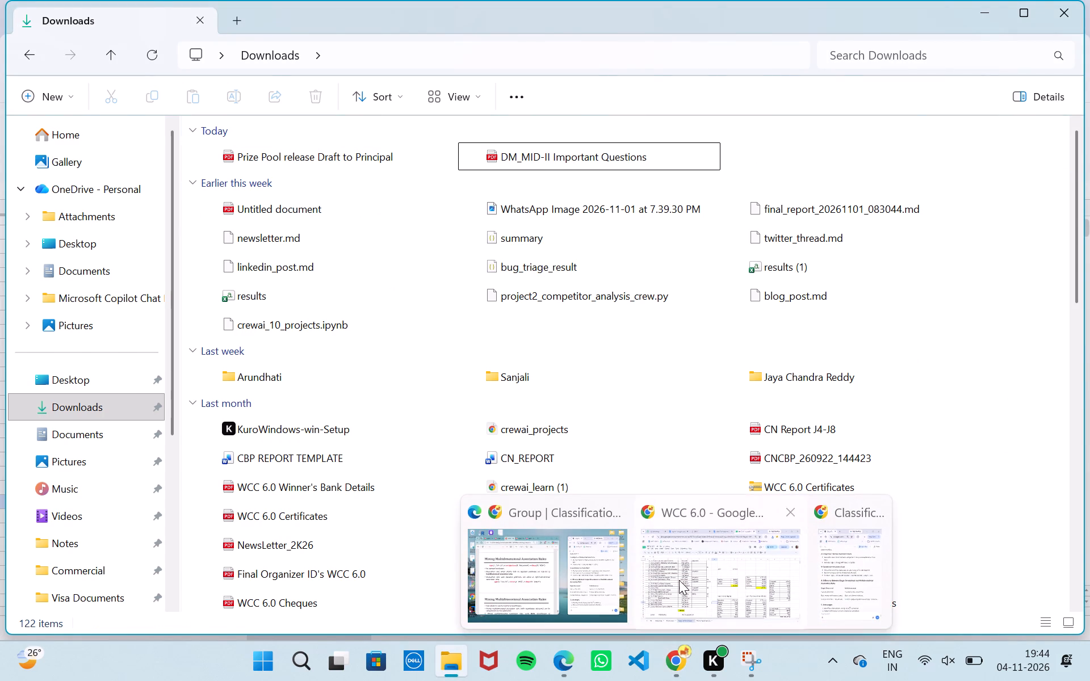
In the WCC 6.0 spreadsheet, rename Final Sheet as "Expenses Final Sheet" and copy the word "Expenses" from the new name.
click(679, 580)
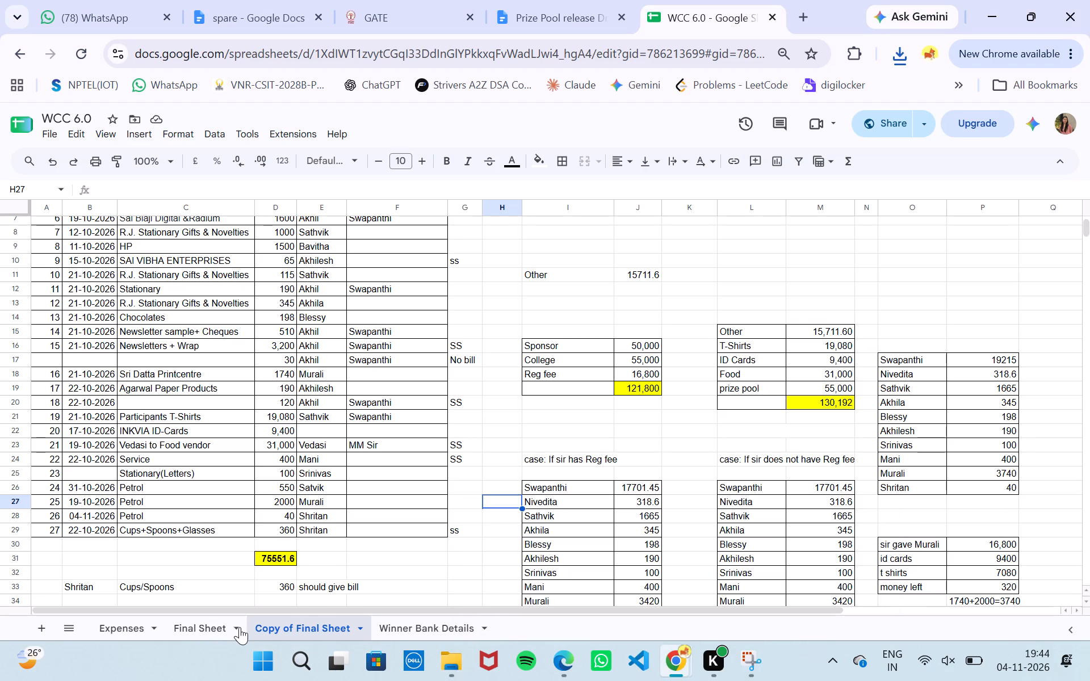
click(240, 627)
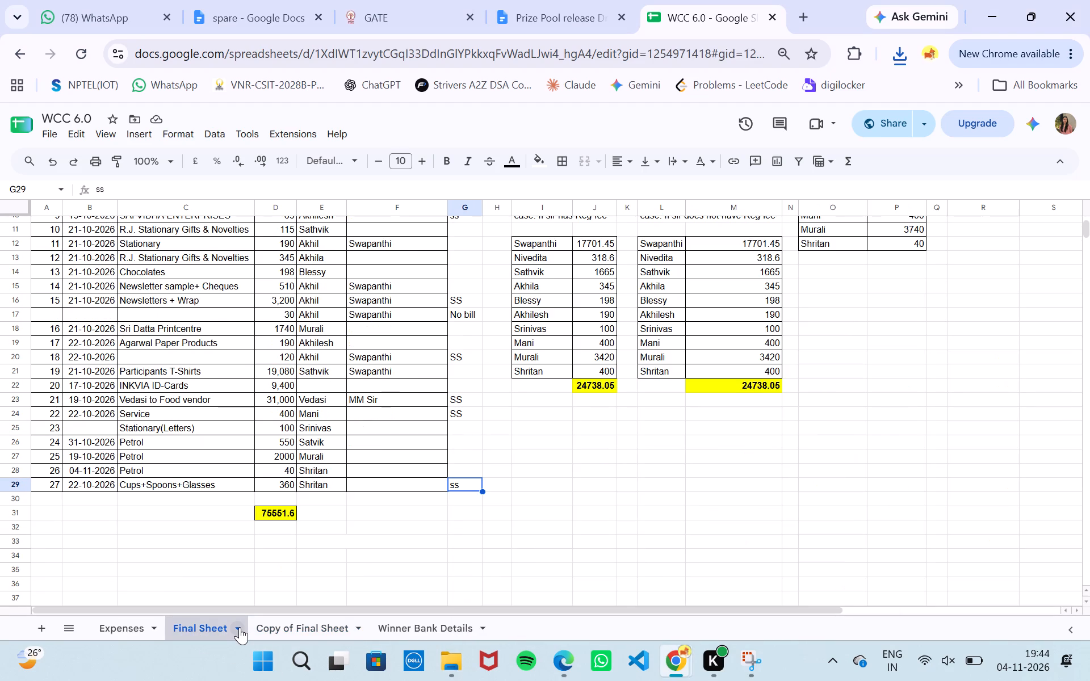
click(240, 627)
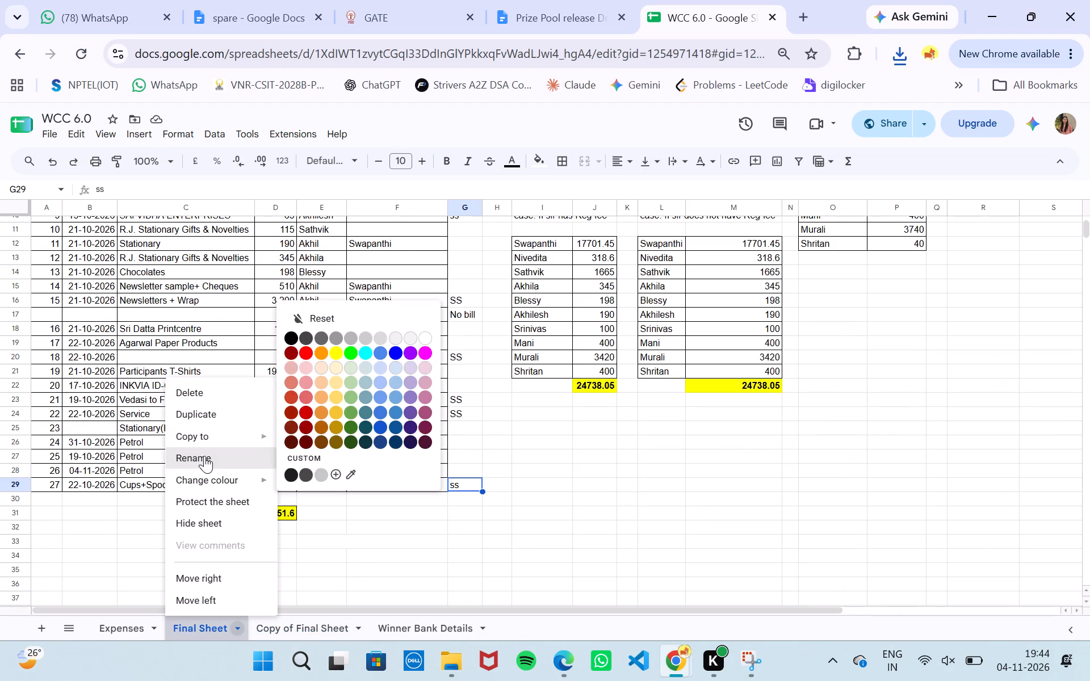
click(204, 456)
click(234, 627)
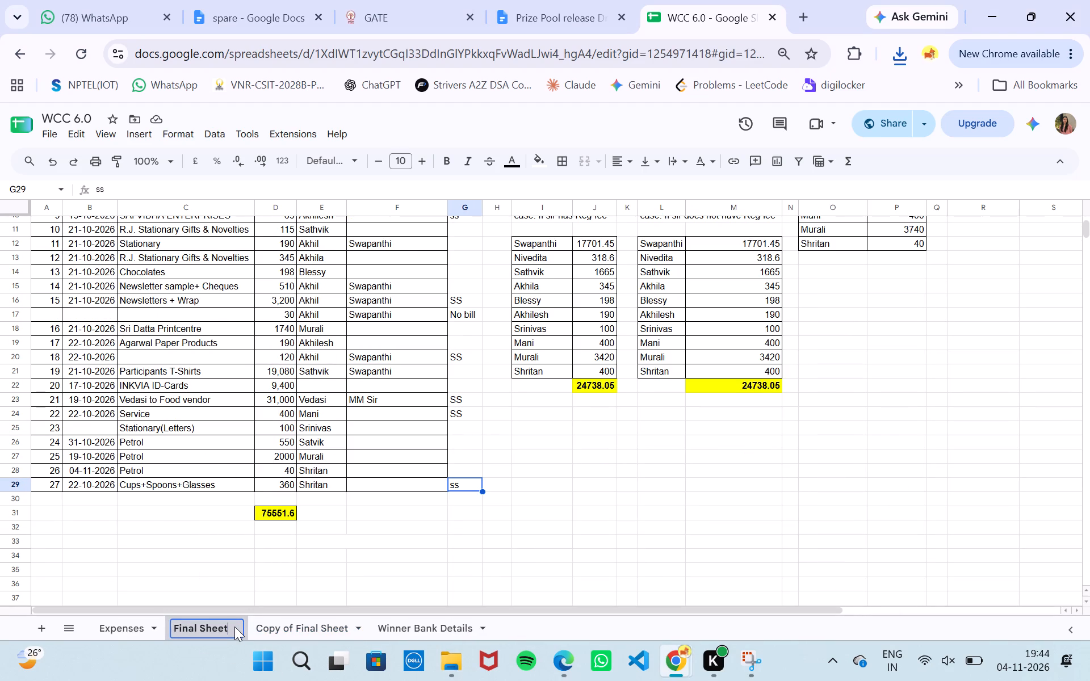
key(Left)
key(Left)
key(Left)
key(Left)
key(Left)
key(Left)
key(Left)
key(Left)
key(Left)
key(Left)
key(Left)
key(Left)
key(Left)
key(Left)
key(Left)
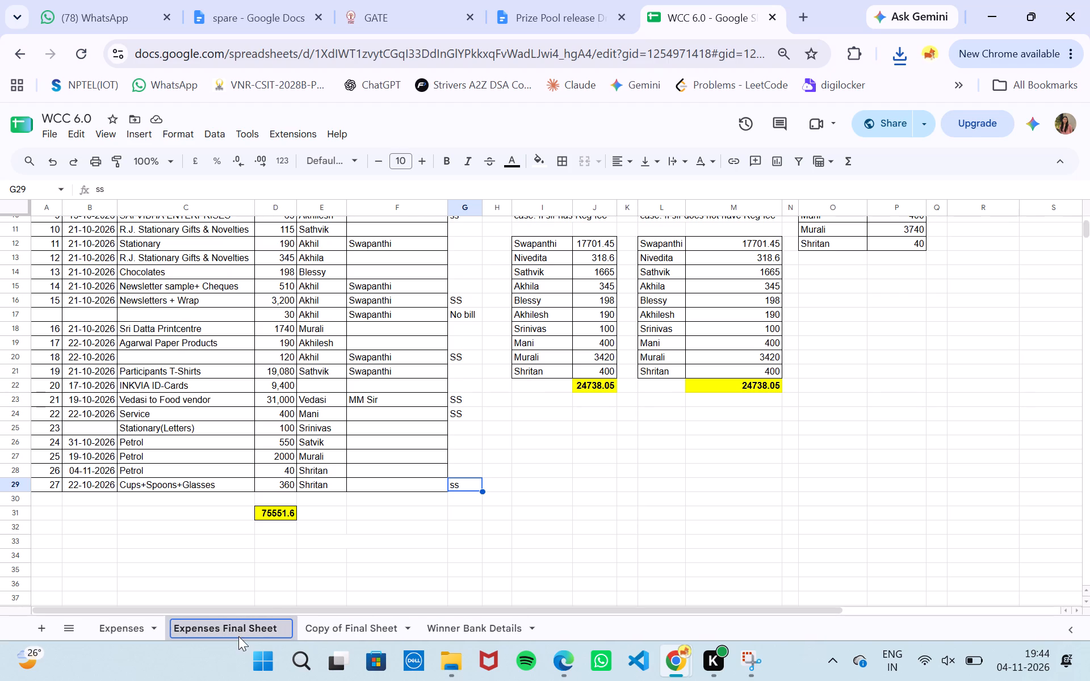
drag(219, 629, 174, 625)
key(ctrl+c)
click(339, 595)
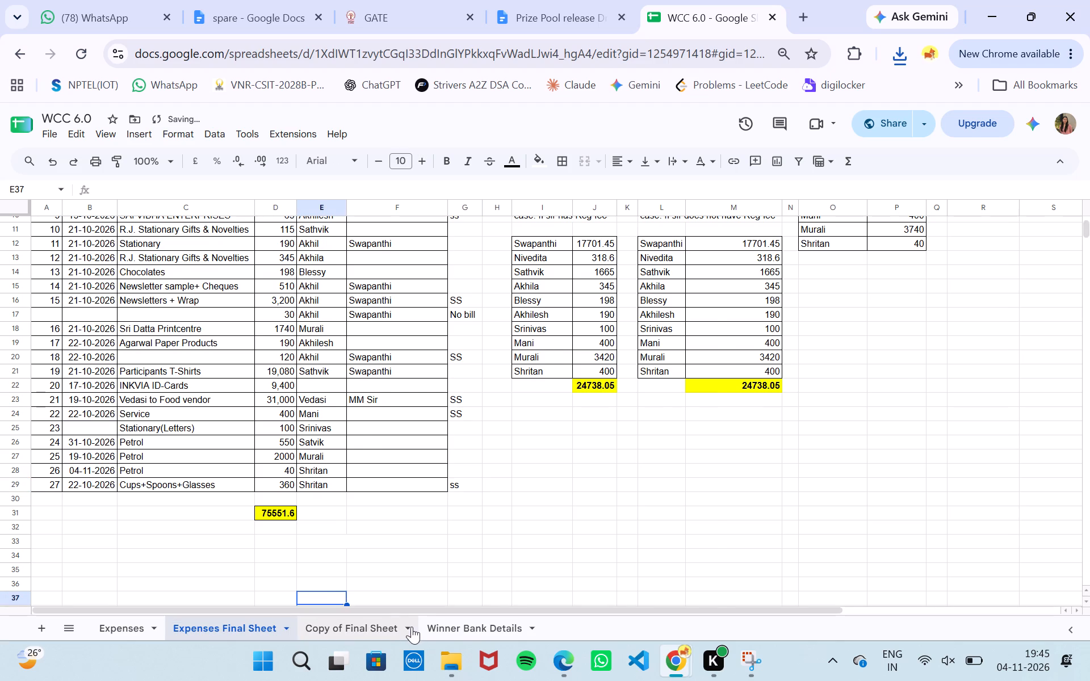
Rename Copy of Final Sheet as "Expenses Final Sheet with sir", reusing the copied word "Expenses".
click(412, 627)
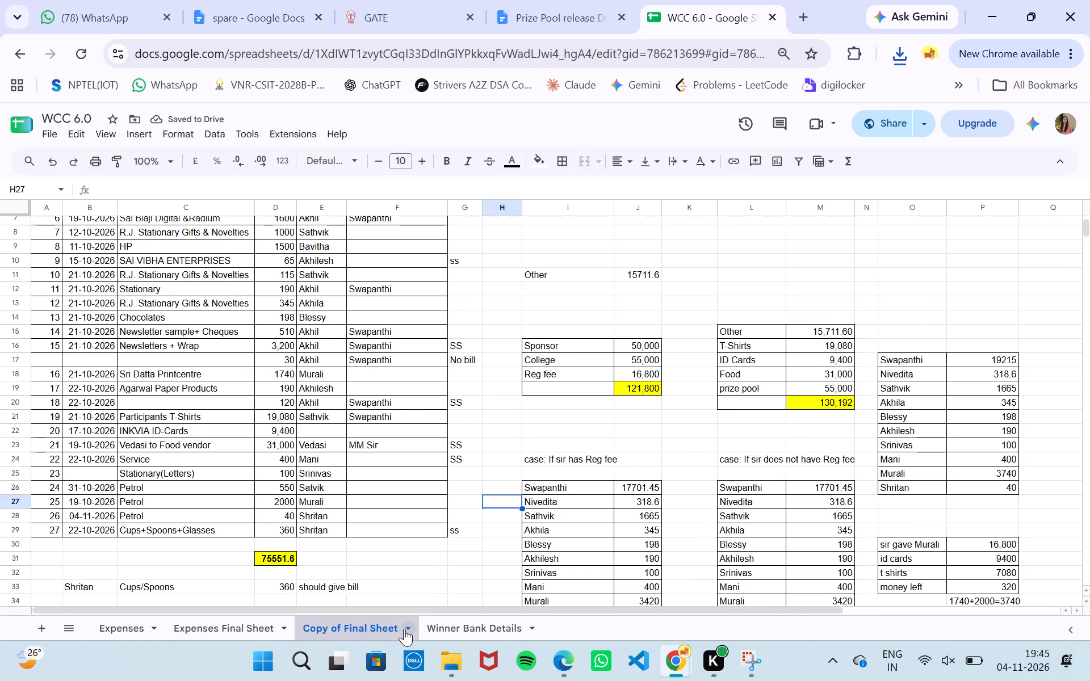
click(405, 628)
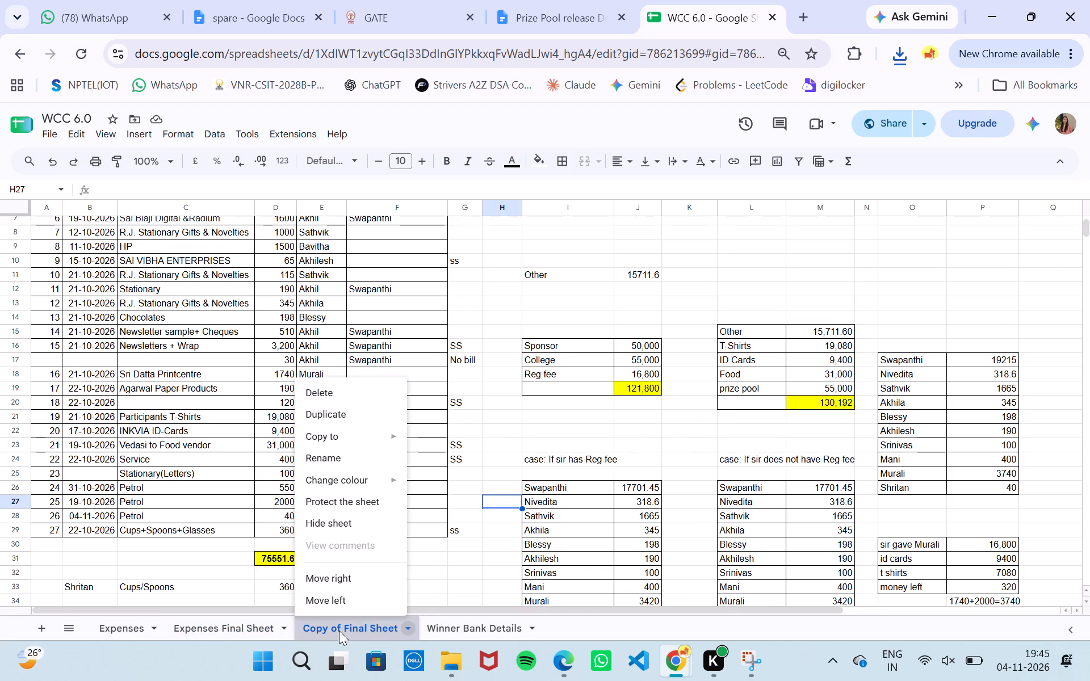
click(343, 457)
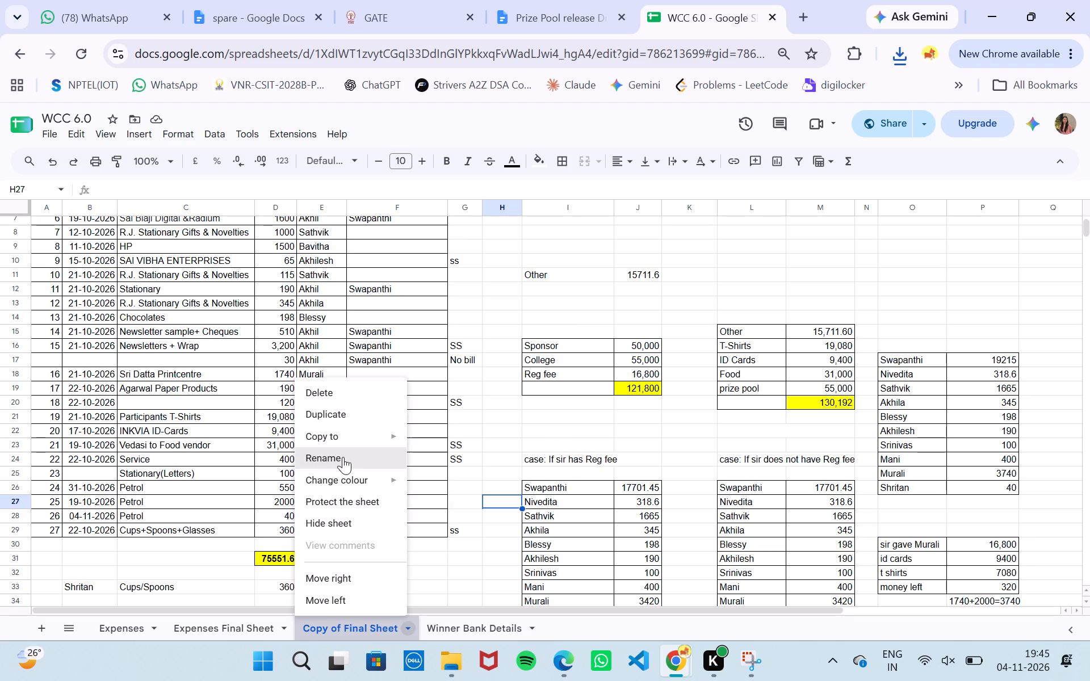
double_click(339, 629)
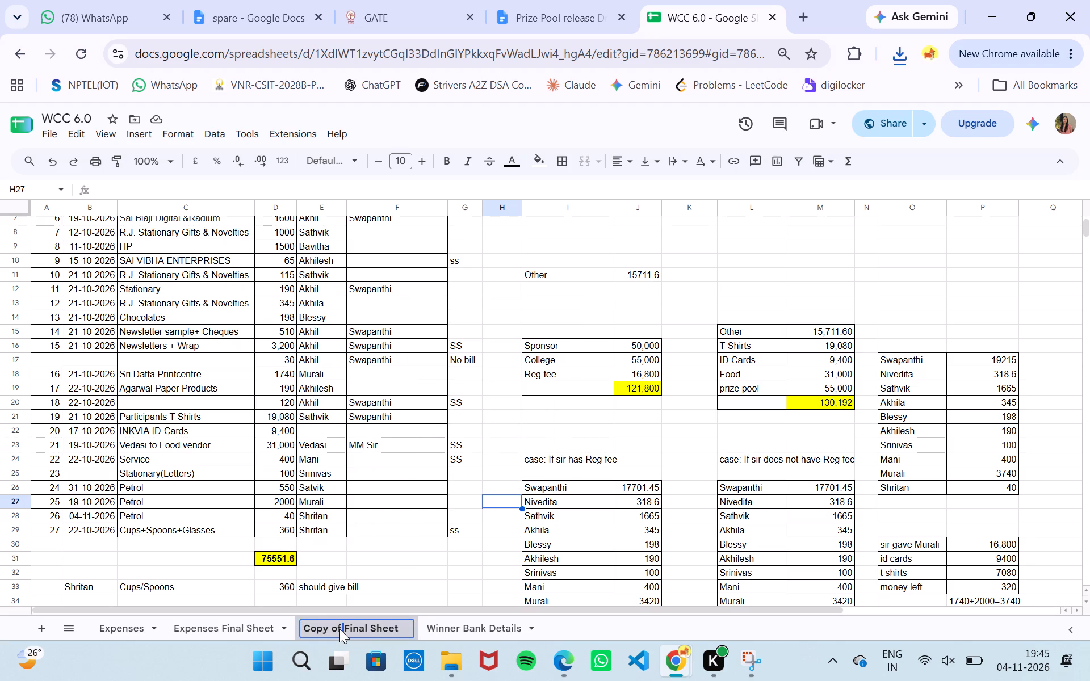
key(BackSpace)
key(BackSpace)
key(BackSpace)
key(BackSpace)
key(BackSpace)
key(BackSpace)
key(BackSpace)
key(BackSpace)
key(BackSpace)
key(BackSpace)
key(BackSpace)
key(BackSpace)
key(BackSpace)
key(ctrl+v)
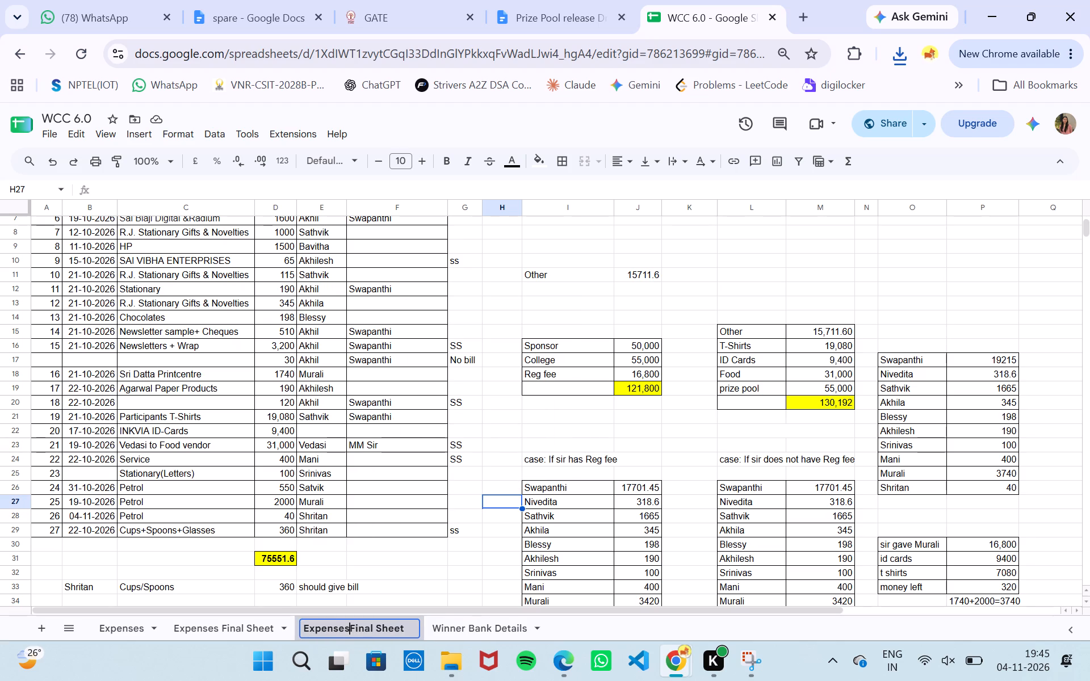
key(space)
key(Right)
key(Right)
key(Right)
key(Right)
key(Right)
key(Right)
key(Right)
key(Right)
key(Right)
key(Right)
key(Right)
key(Right)
key(Right)
key(Right)
key(Right)
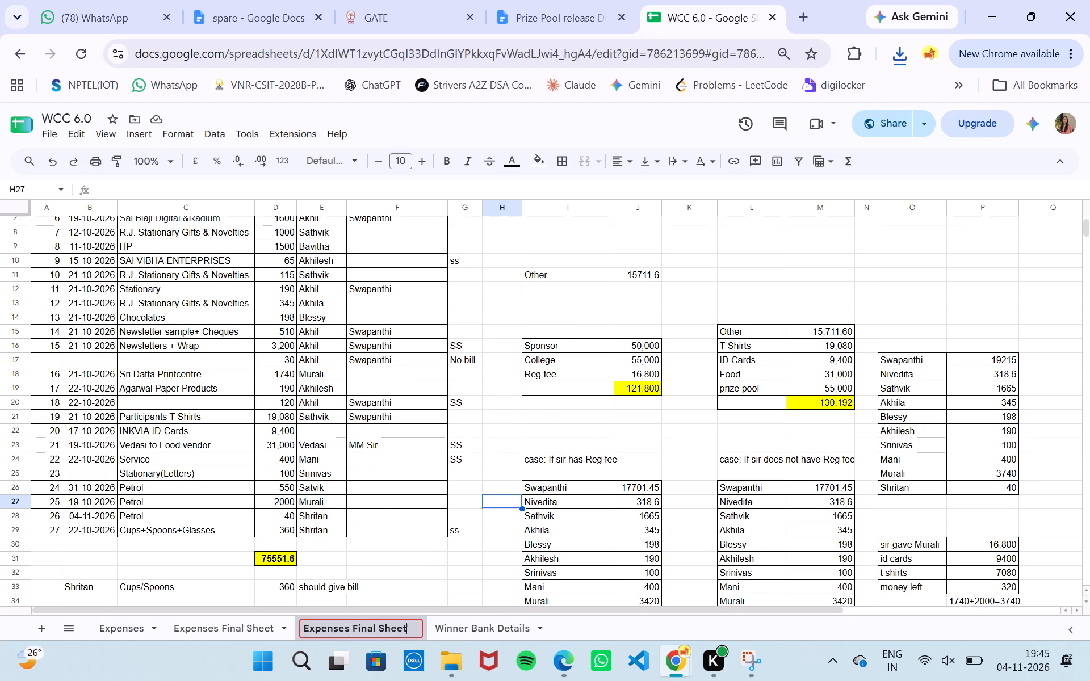
key(space)
text(with sir)
key(Return)
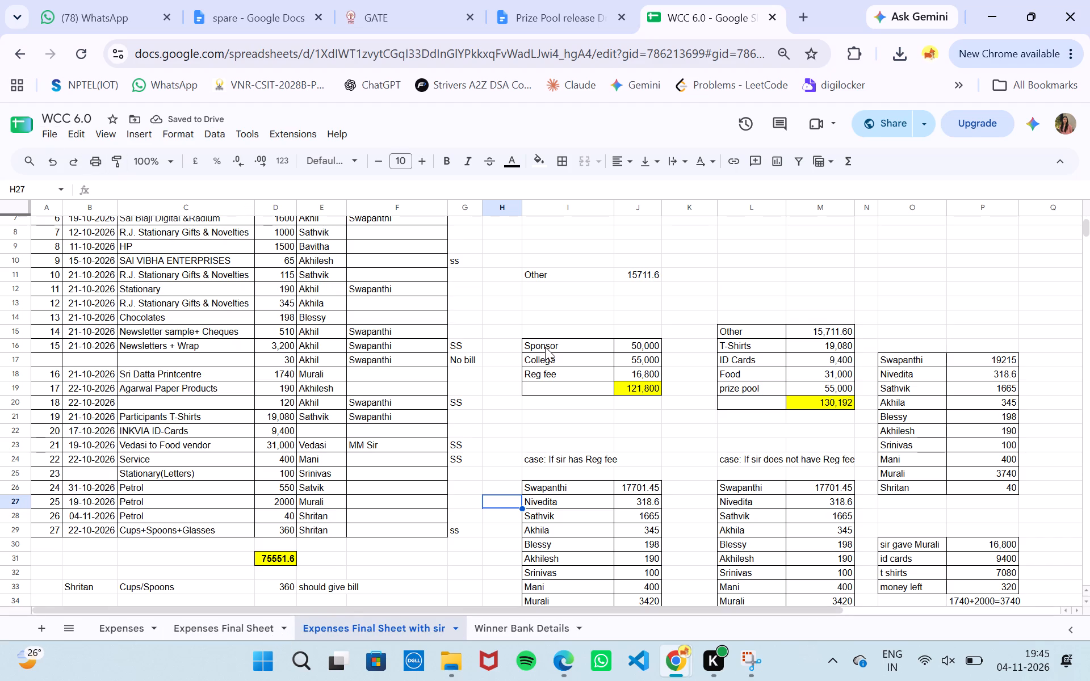
Set Shritan's amount to 400 in P26 of the per-person spending table in Expenses Final Sheet with sir.
scroll(545, 347, down, 1)
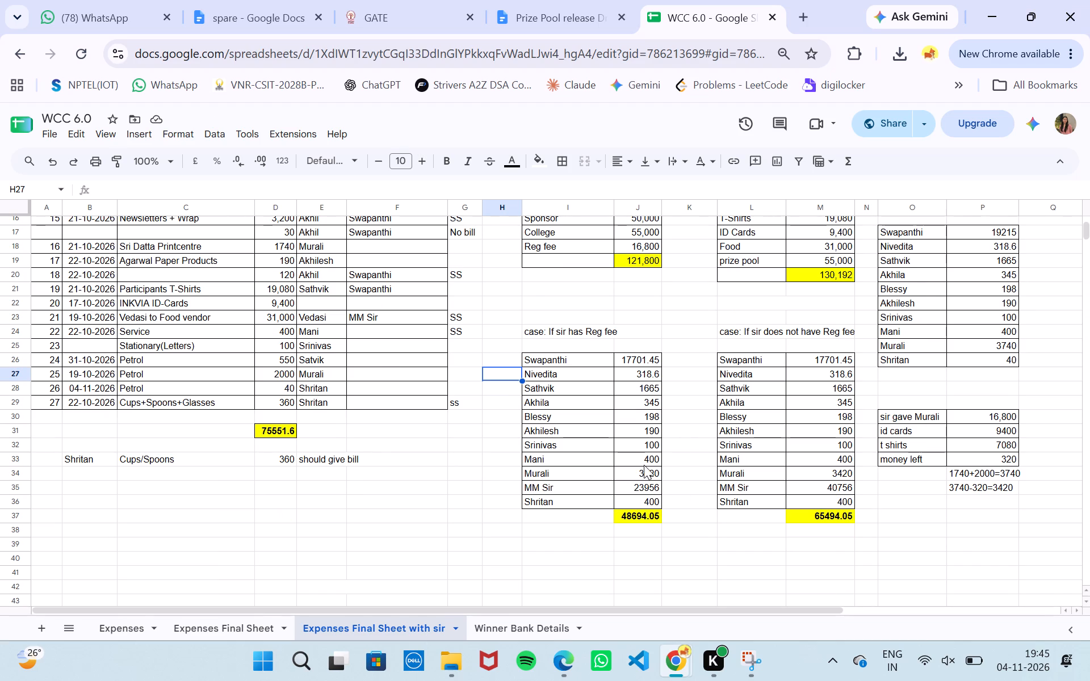
scroll(644, 465, up, 1)
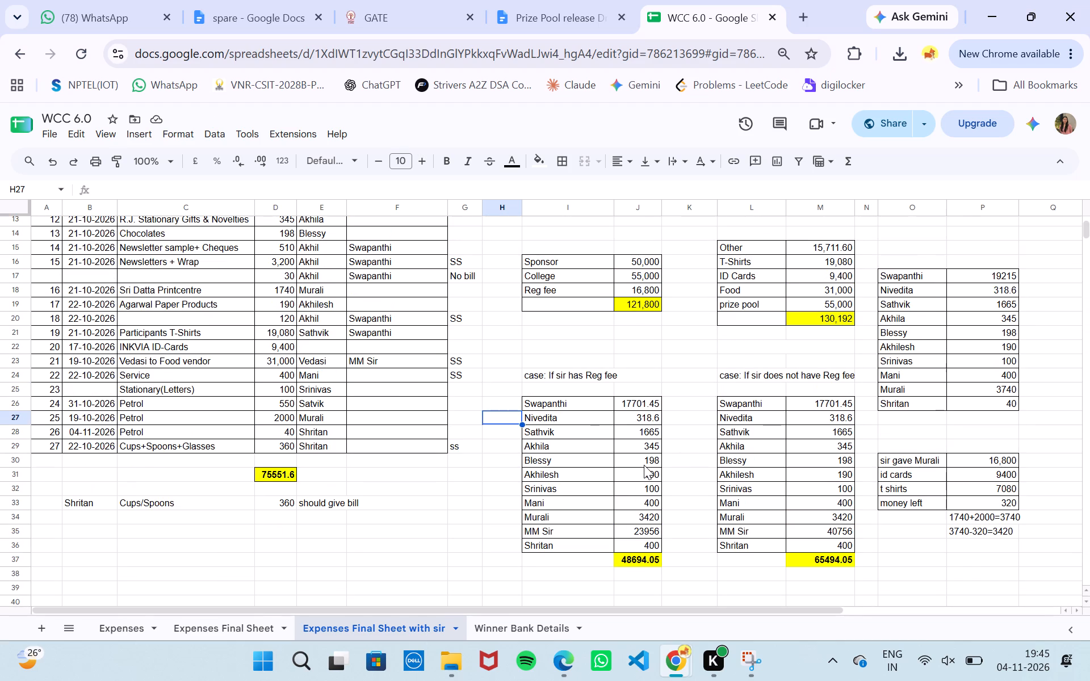
click(1013, 405)
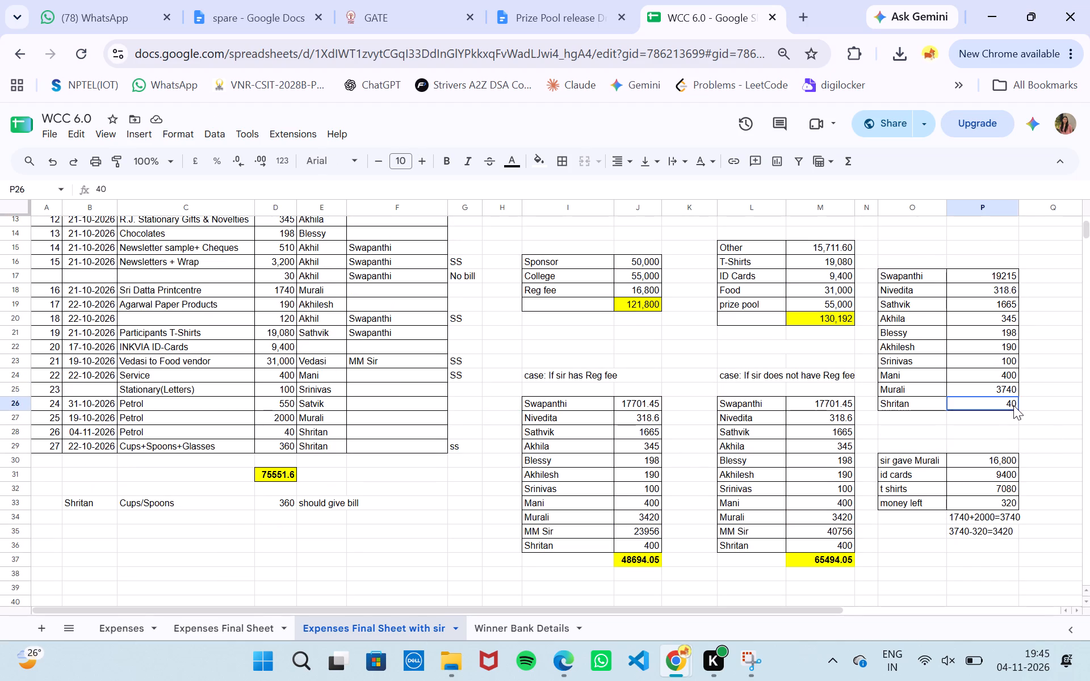
double_click(1013, 405)
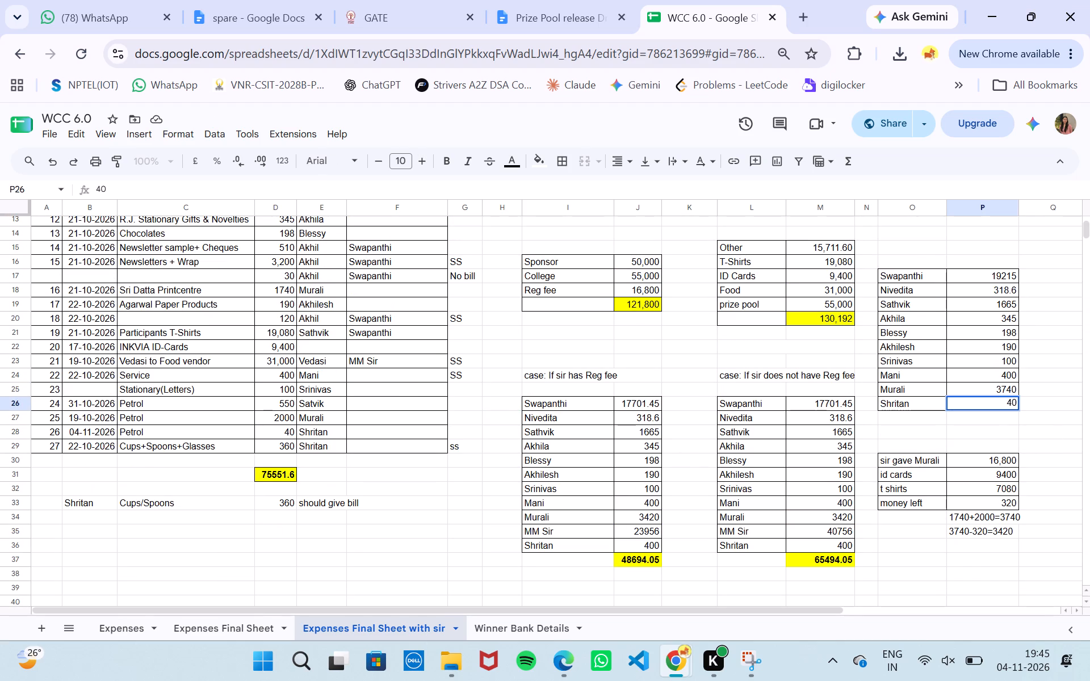
key(0)
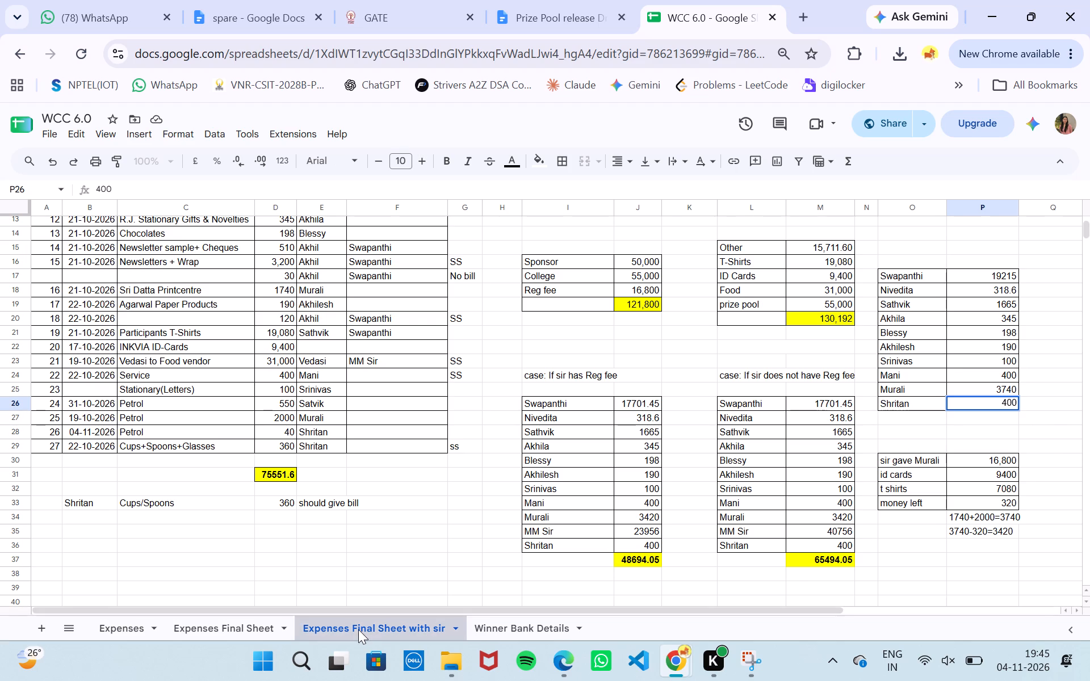
Set Shritan's amount to 400 in P12 of the per-person spending table in Expenses Final Sheet.
click(269, 626)
scroll(858, 359, up, 1)
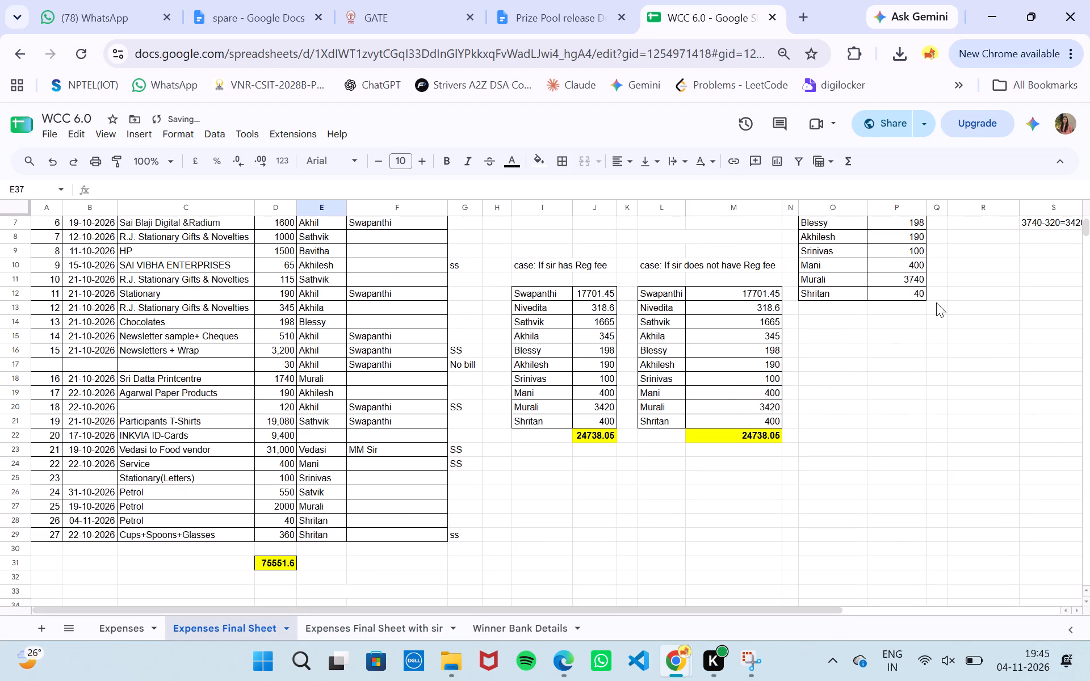
double_click(916, 293)
key(0)
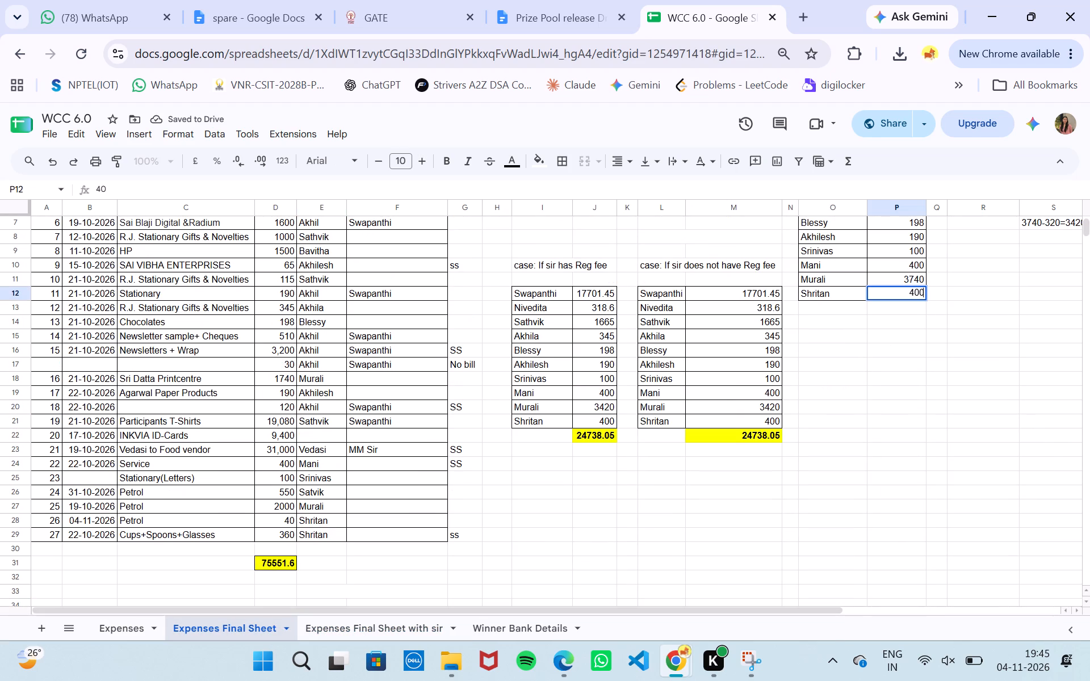
click(903, 376)
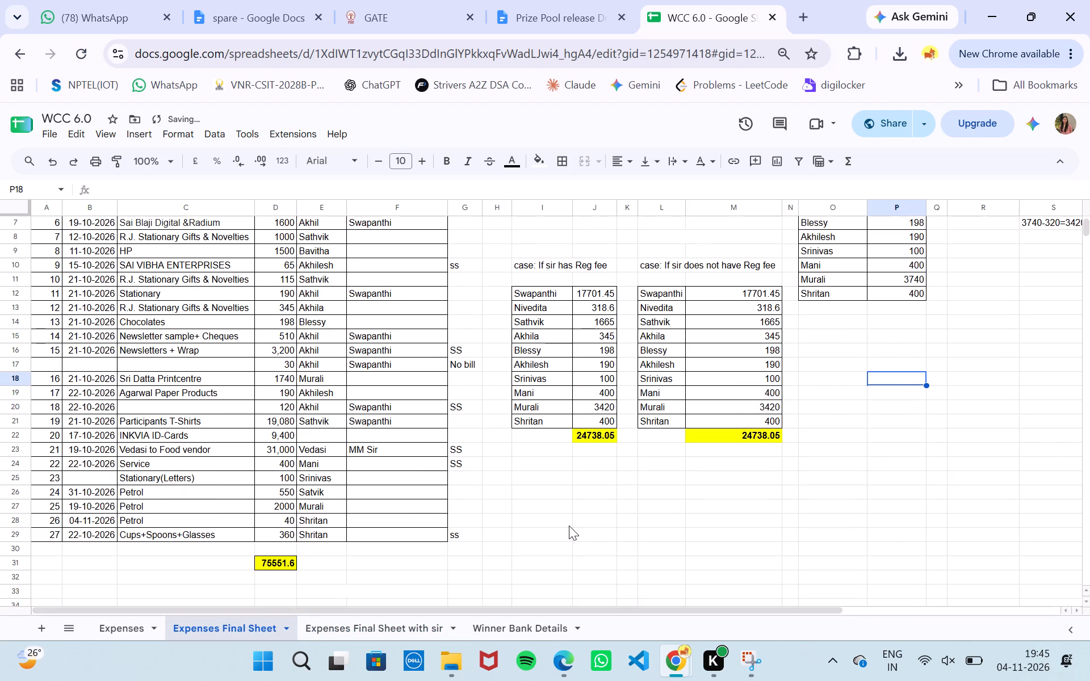
Start downloading a copy of the spreadsheet from Expenses Final Sheet.
scroll(569, 526, up, 2)
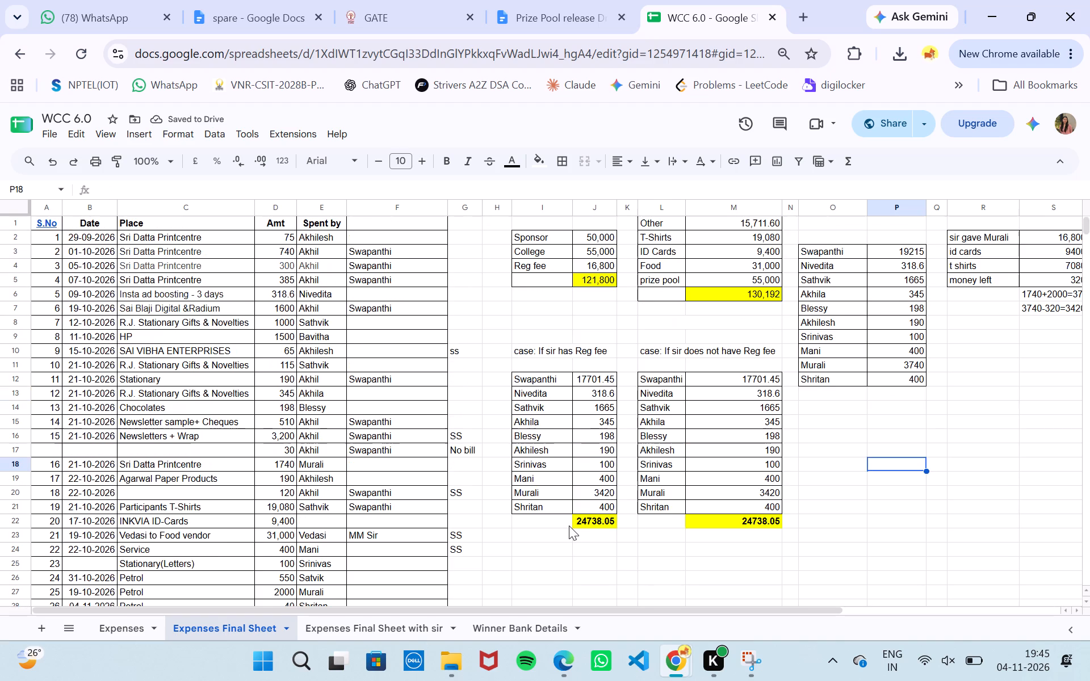
scroll(569, 526, up, 1)
scroll(569, 526, right, 2)
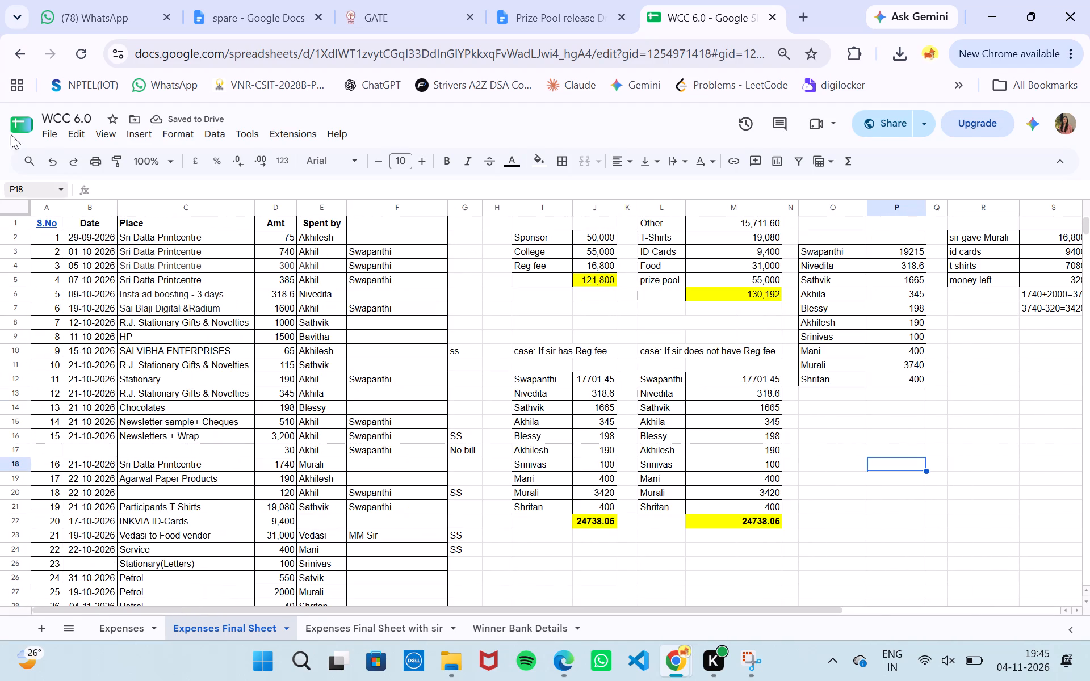
click(48, 136)
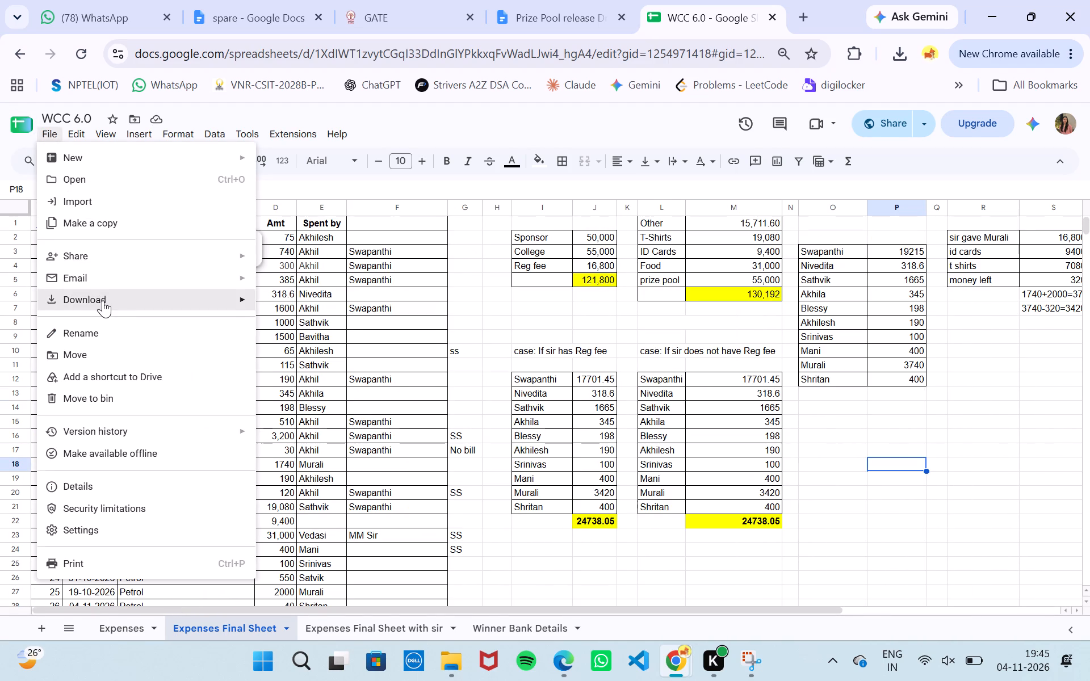
Export Expenses Final Sheet as a PDF, keeping the current-sheet, A4 landscape, fit-to-width print settings.
click(103, 300)
click(287, 347)
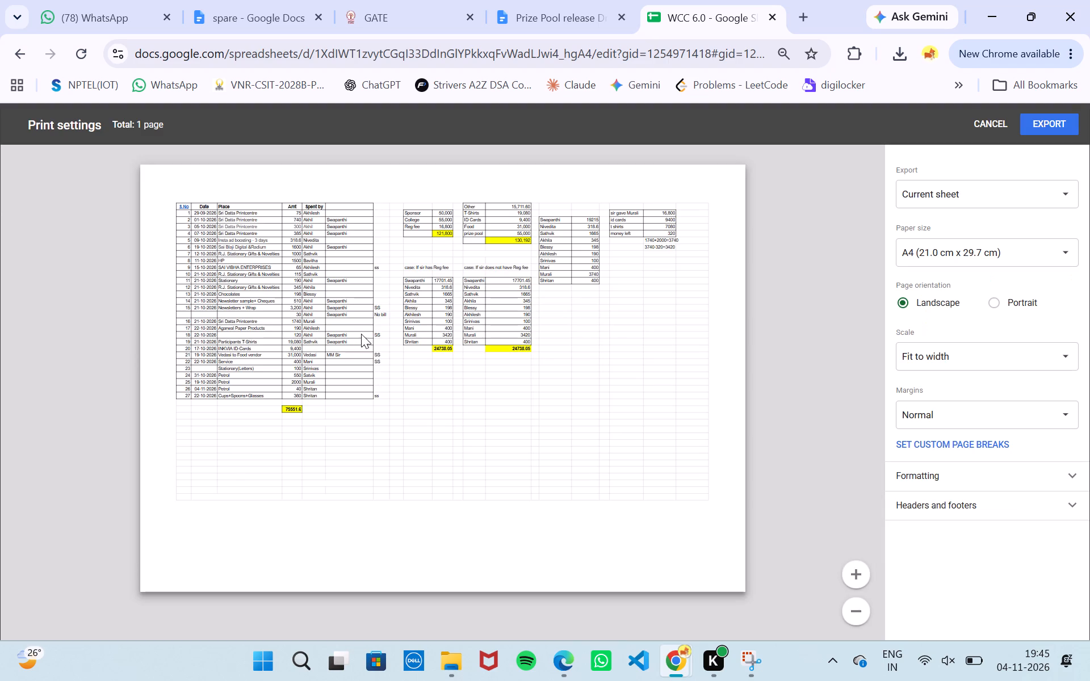
click(1032, 128)
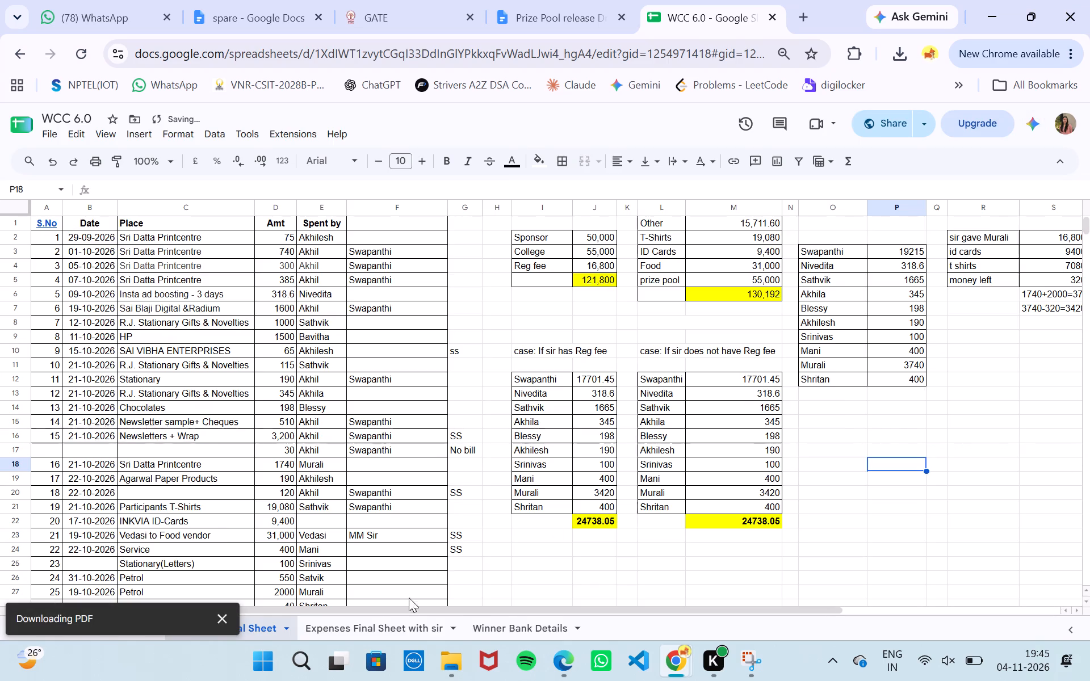
Switch to Expenses Final Sheet with sir and start downloading it as a PDF.
click(323, 630)
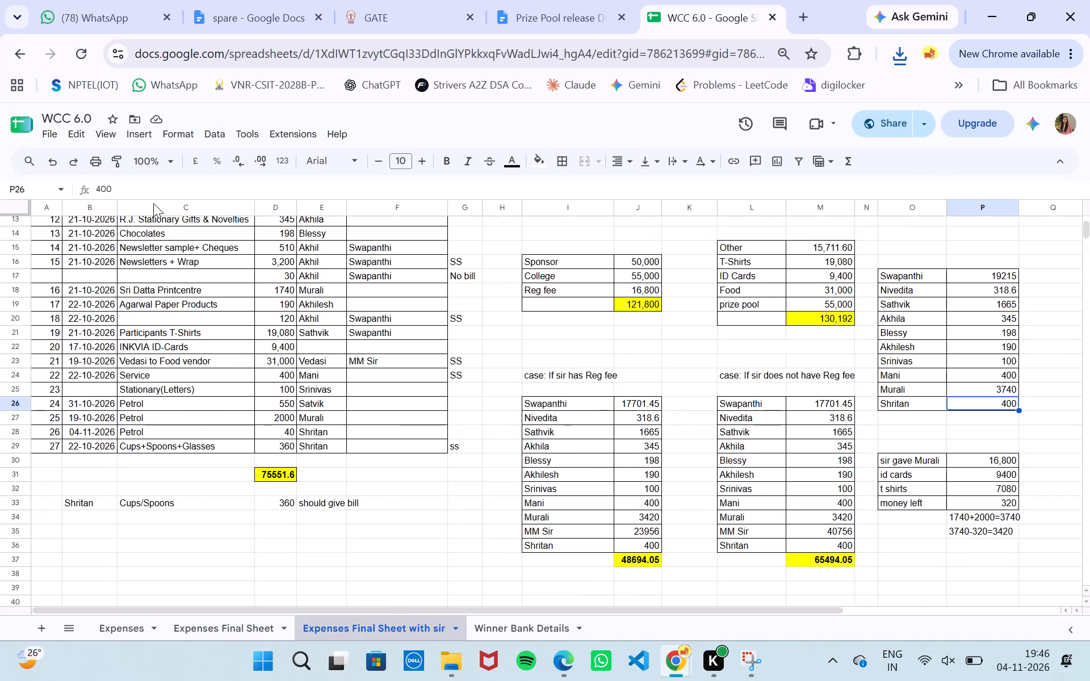
click(58, 129)
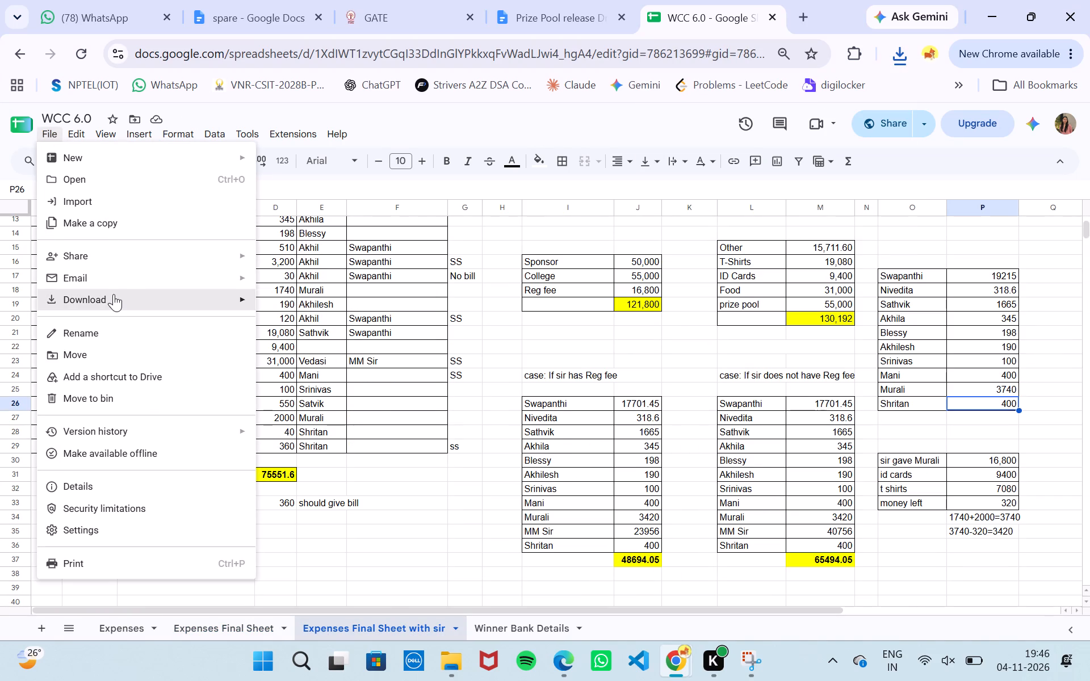
click(114, 294)
click(313, 348)
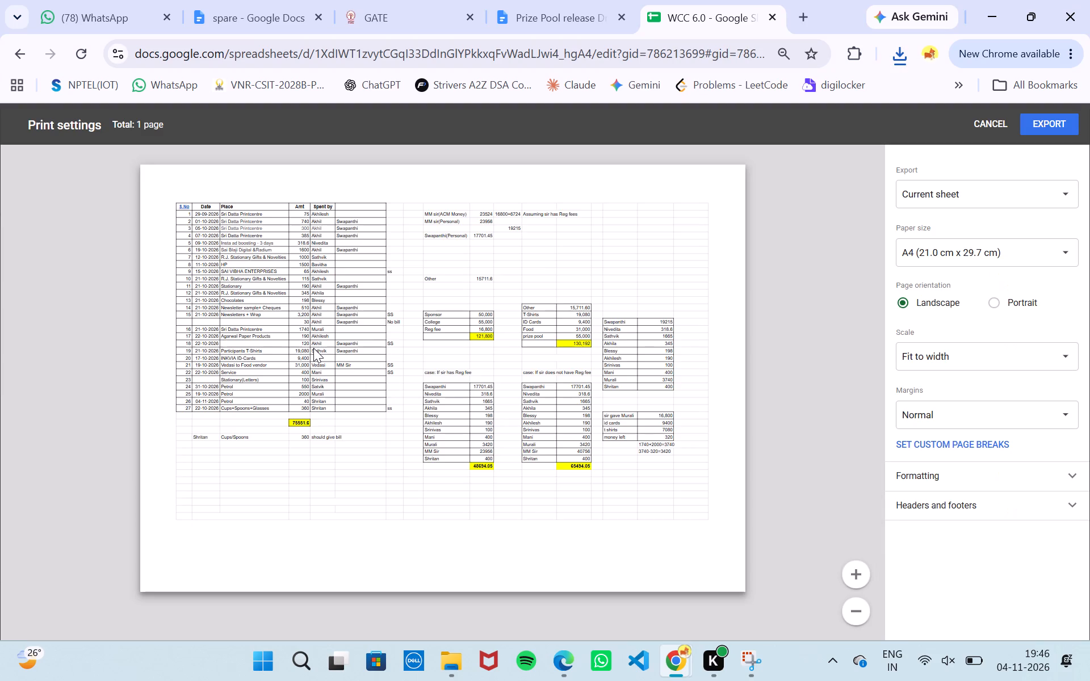
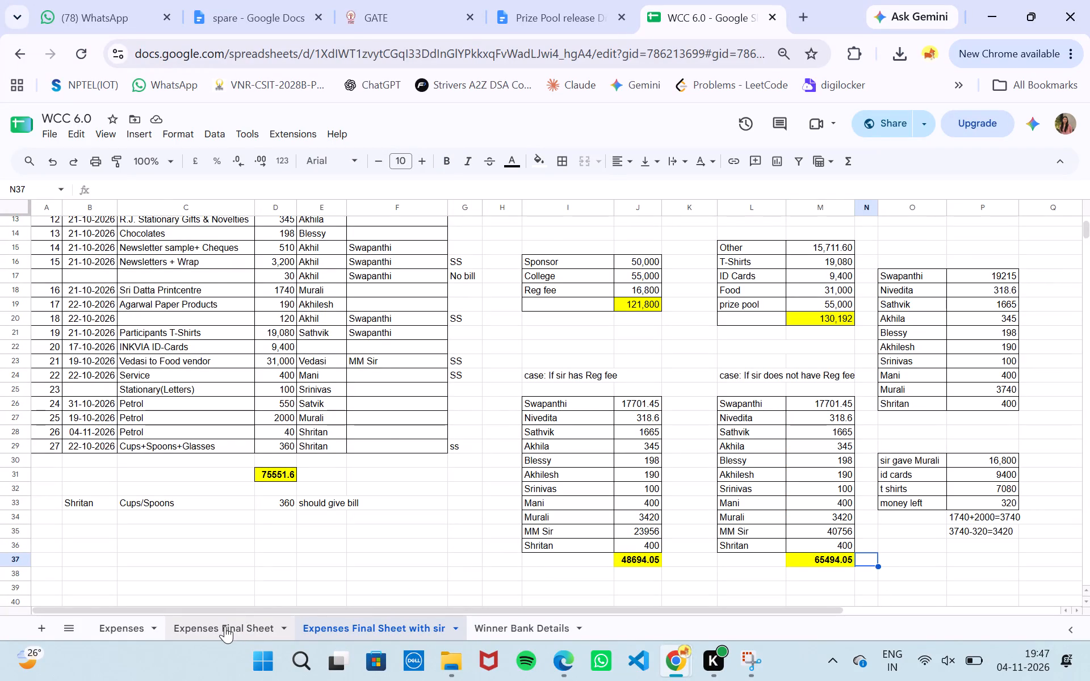
Inspect the total formula in M22 under the "case: If sir does not have Reg fee" table in Expenses Final Sheet.
click(225, 626)
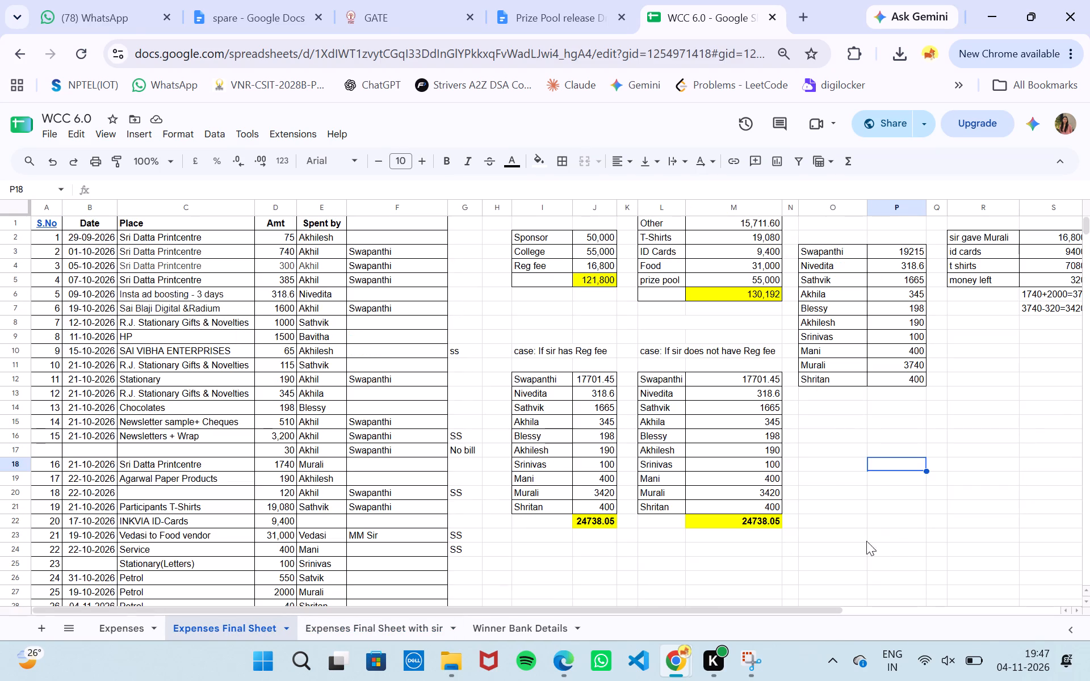
click(744, 521)
double_click(744, 521)
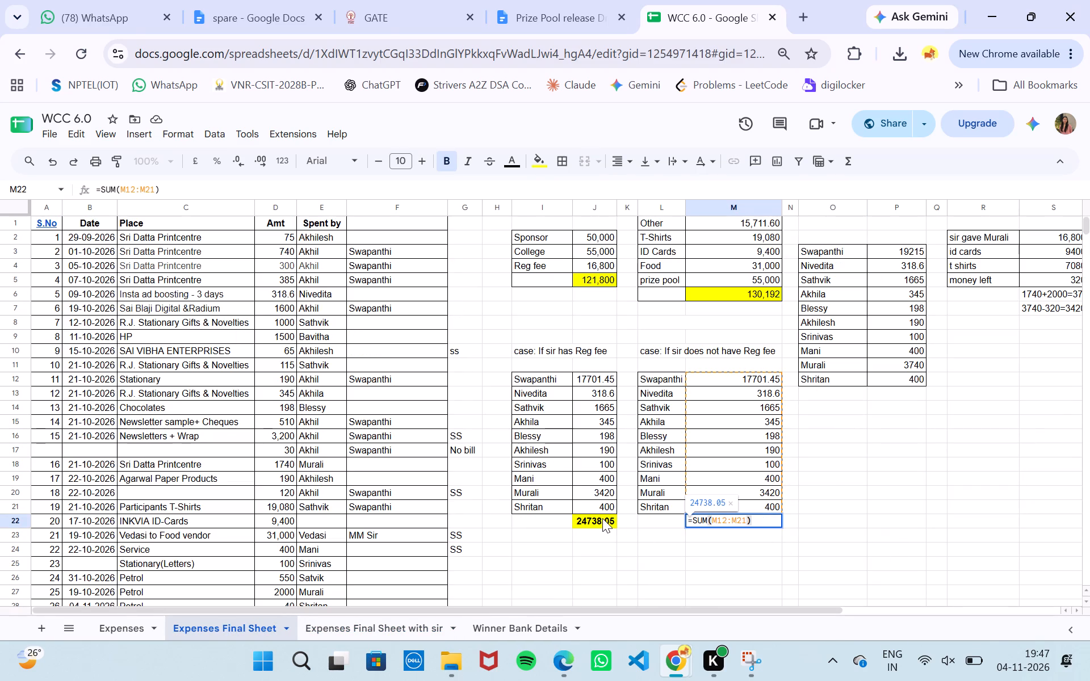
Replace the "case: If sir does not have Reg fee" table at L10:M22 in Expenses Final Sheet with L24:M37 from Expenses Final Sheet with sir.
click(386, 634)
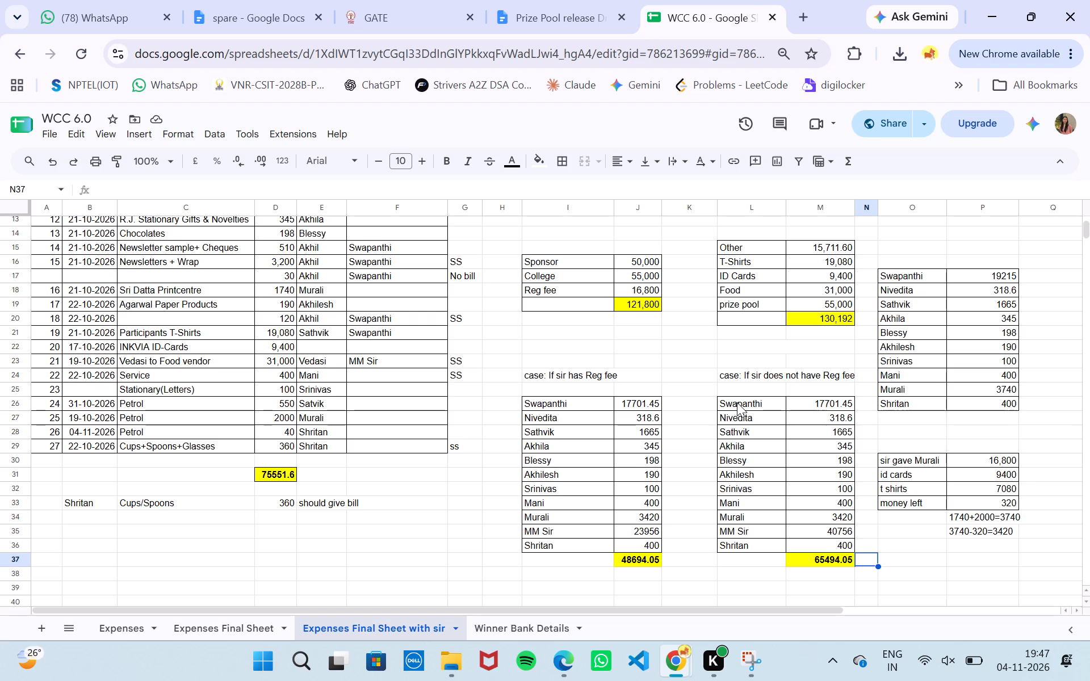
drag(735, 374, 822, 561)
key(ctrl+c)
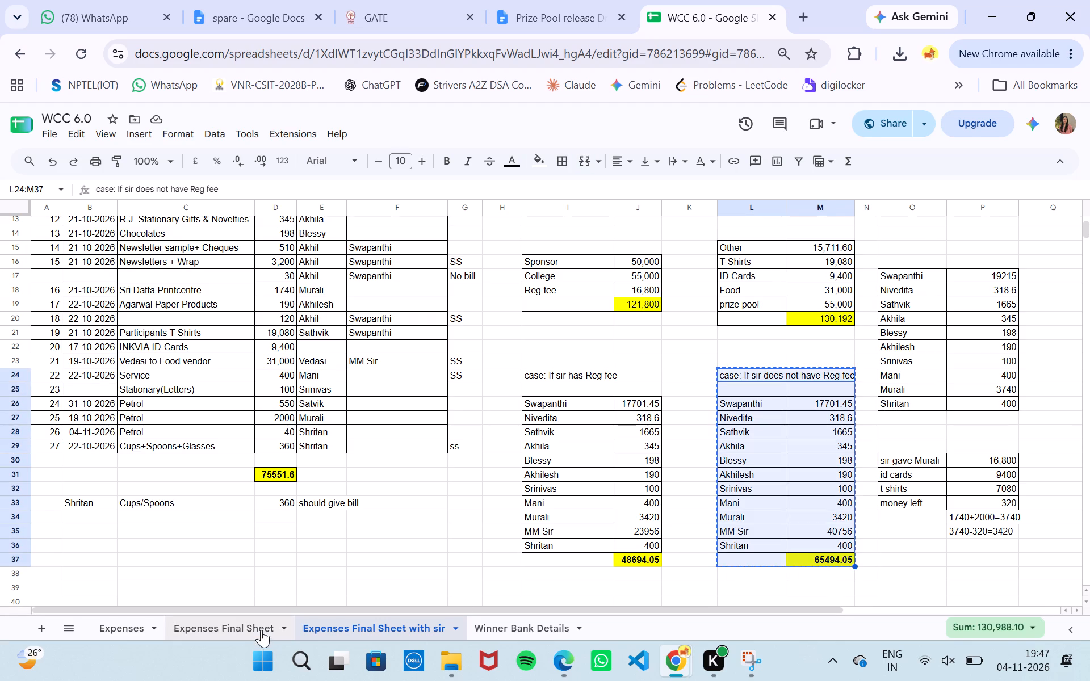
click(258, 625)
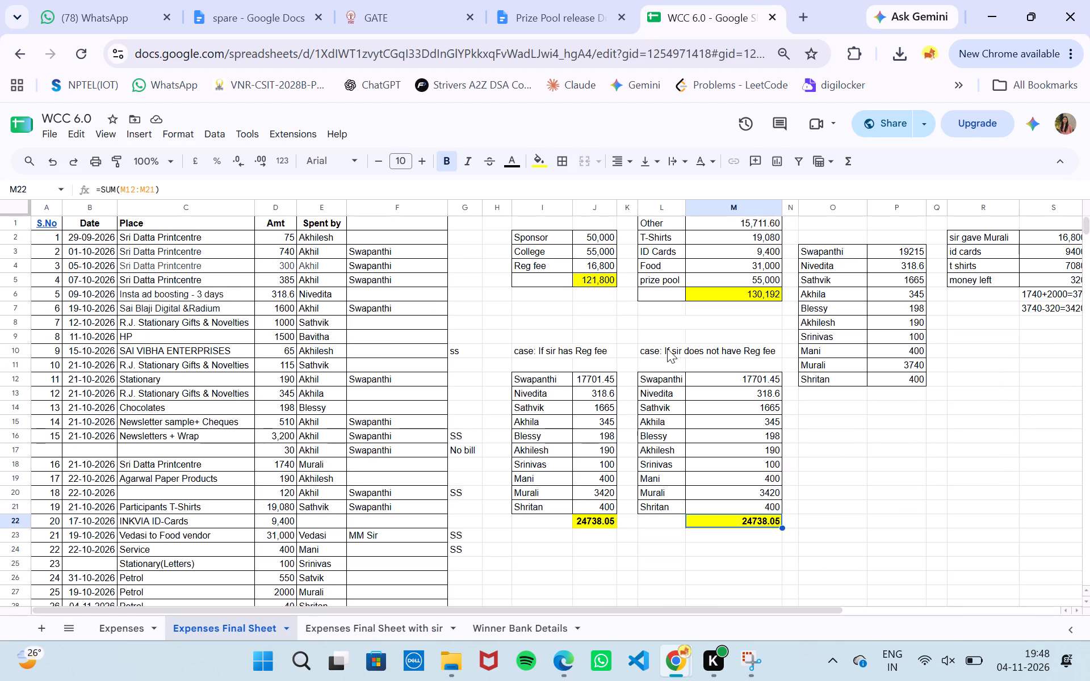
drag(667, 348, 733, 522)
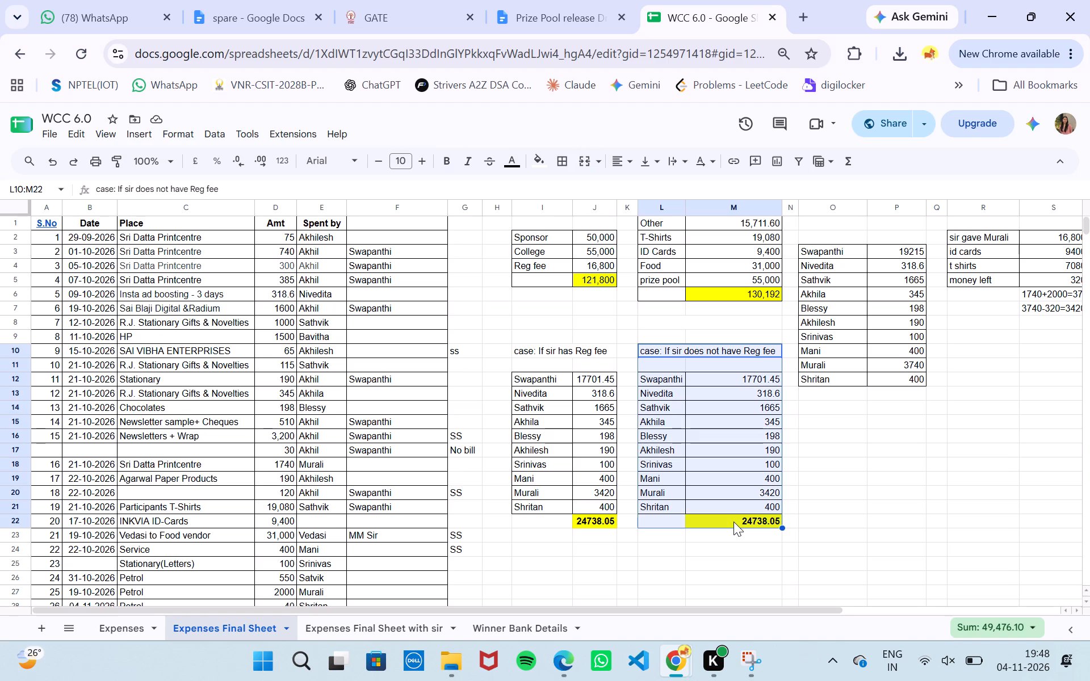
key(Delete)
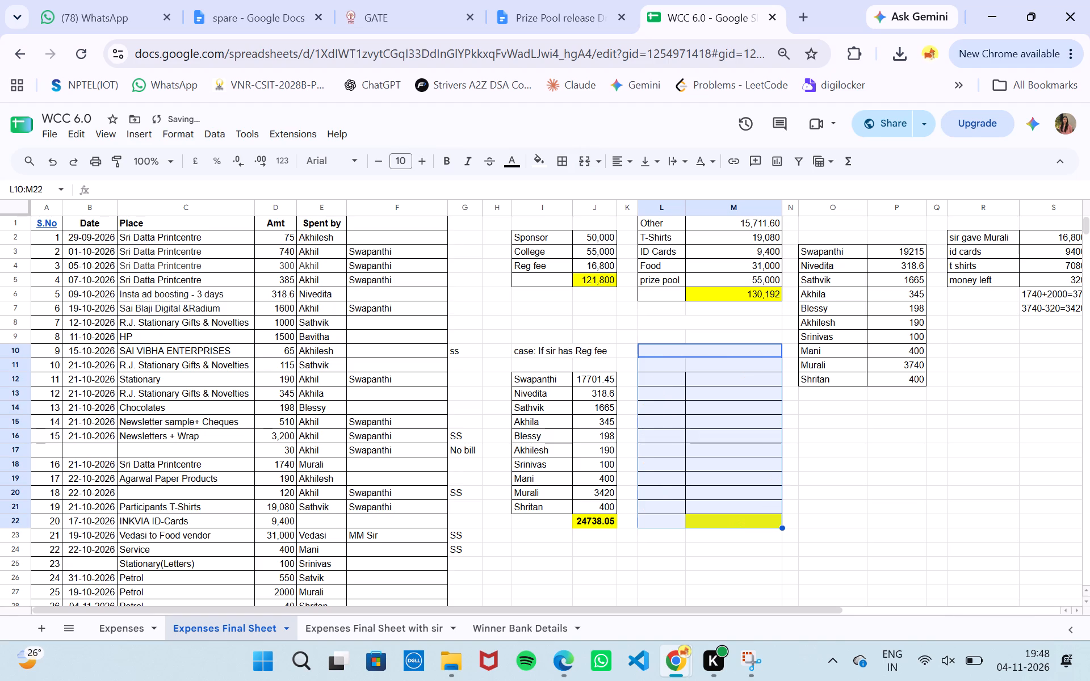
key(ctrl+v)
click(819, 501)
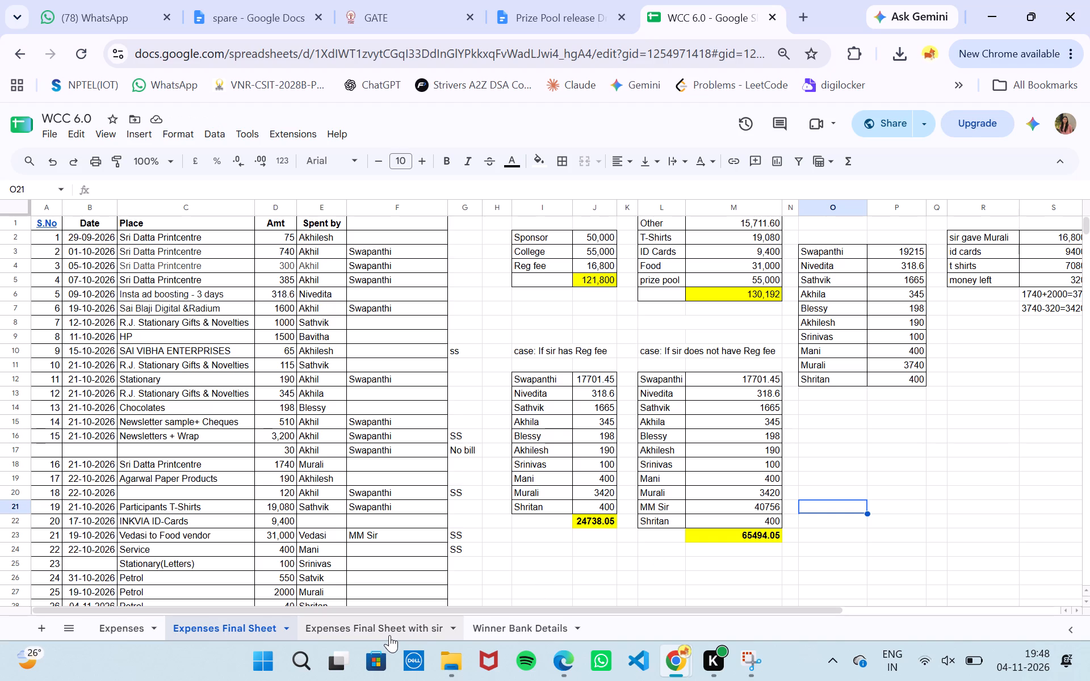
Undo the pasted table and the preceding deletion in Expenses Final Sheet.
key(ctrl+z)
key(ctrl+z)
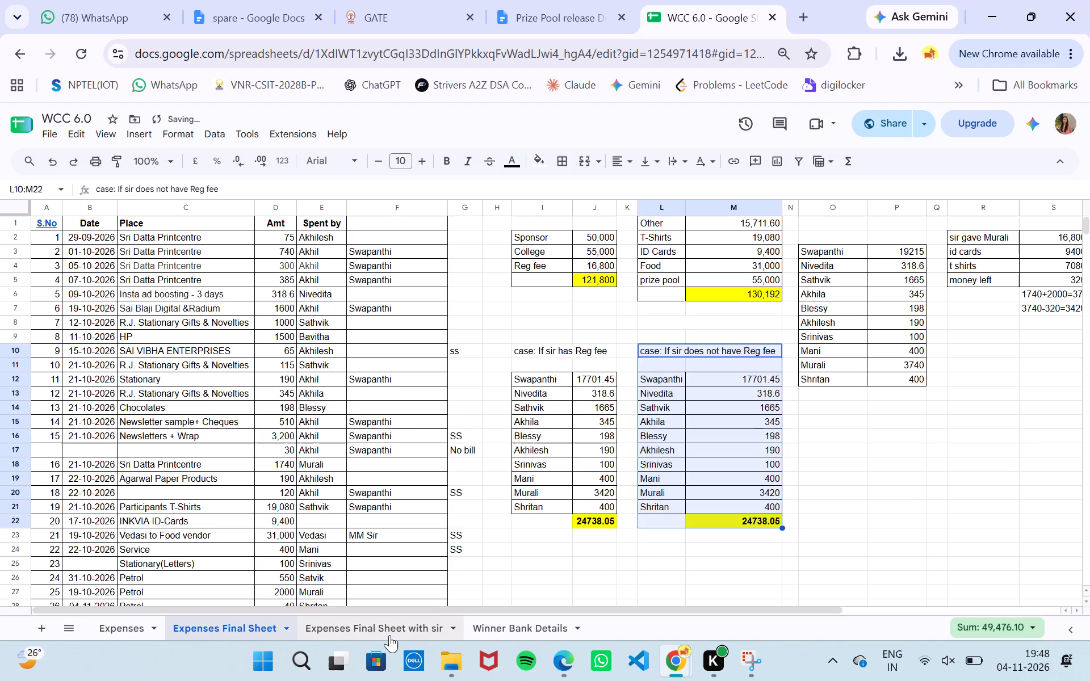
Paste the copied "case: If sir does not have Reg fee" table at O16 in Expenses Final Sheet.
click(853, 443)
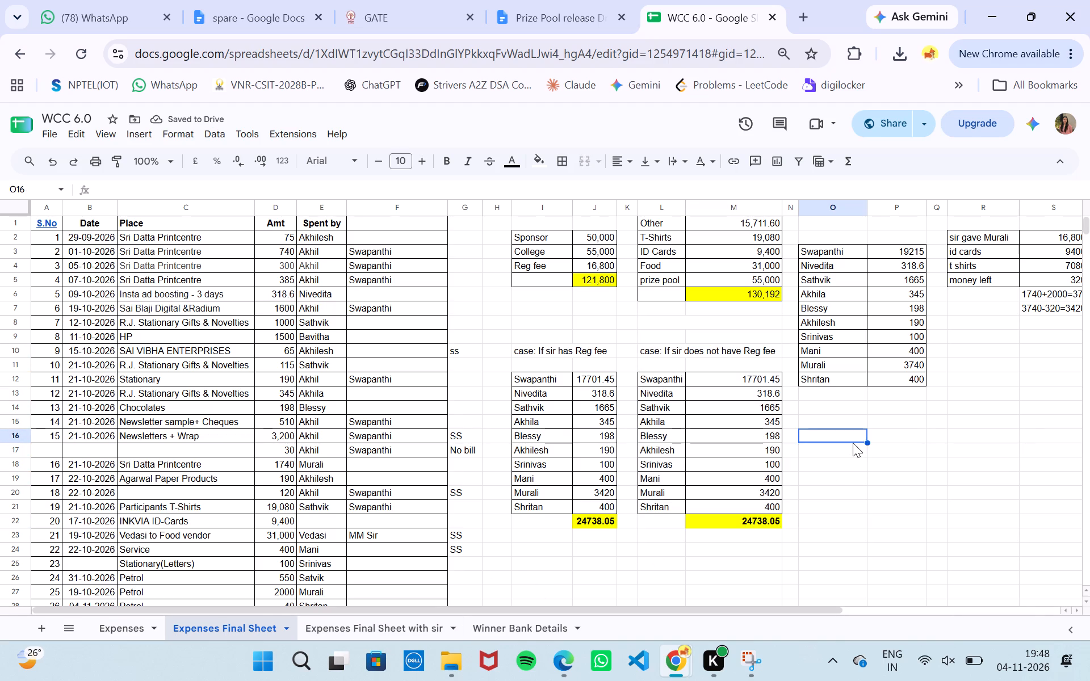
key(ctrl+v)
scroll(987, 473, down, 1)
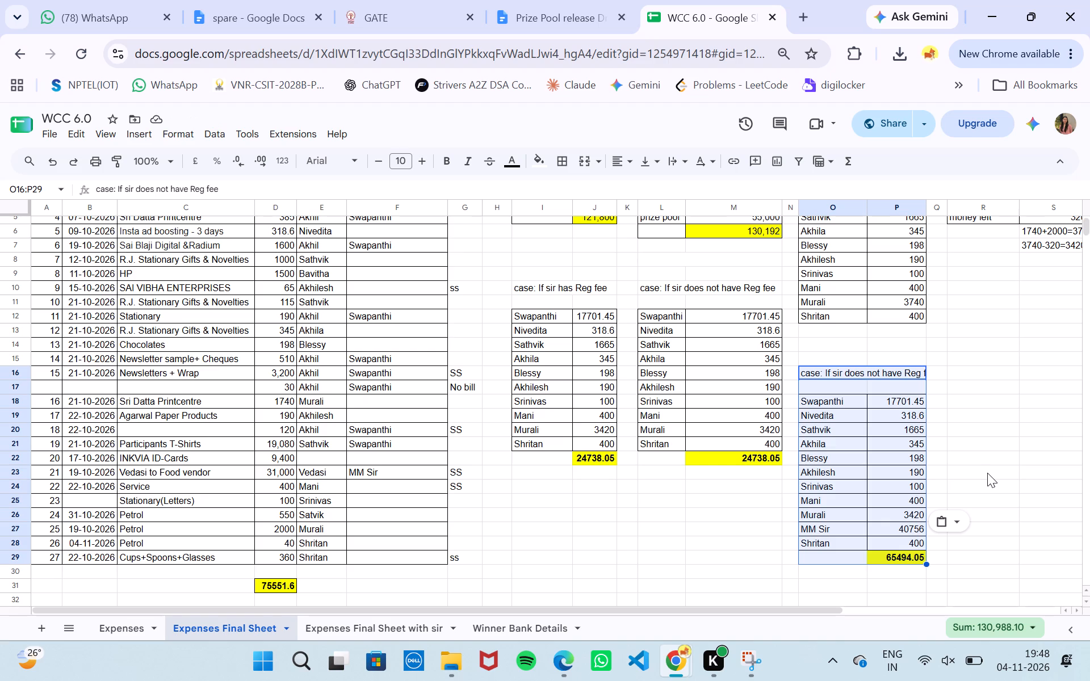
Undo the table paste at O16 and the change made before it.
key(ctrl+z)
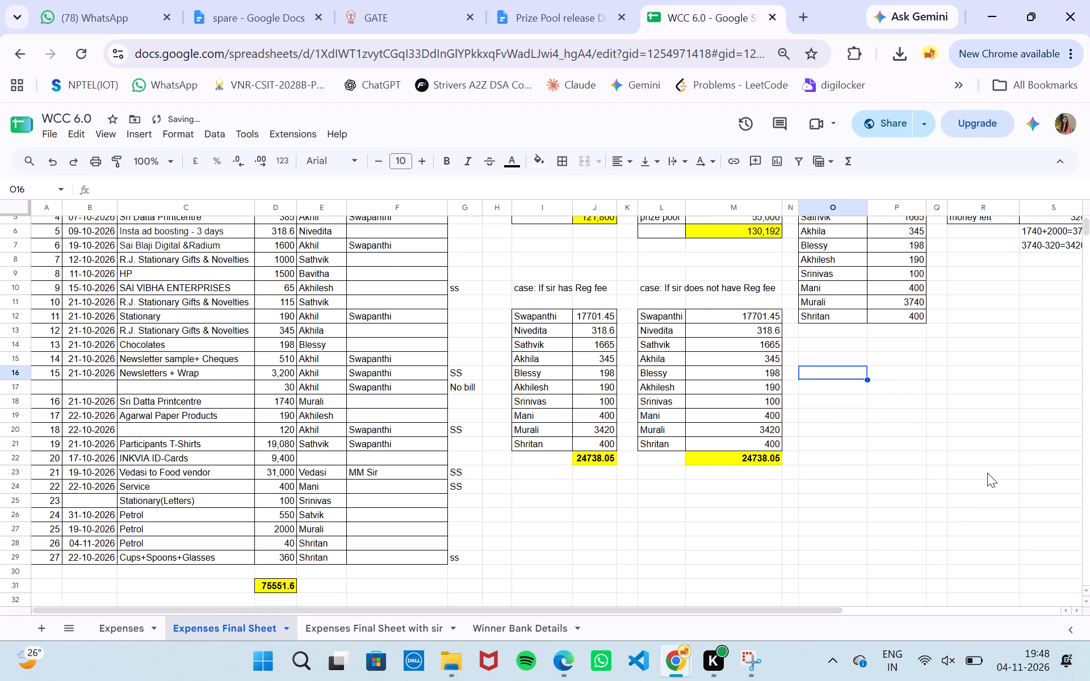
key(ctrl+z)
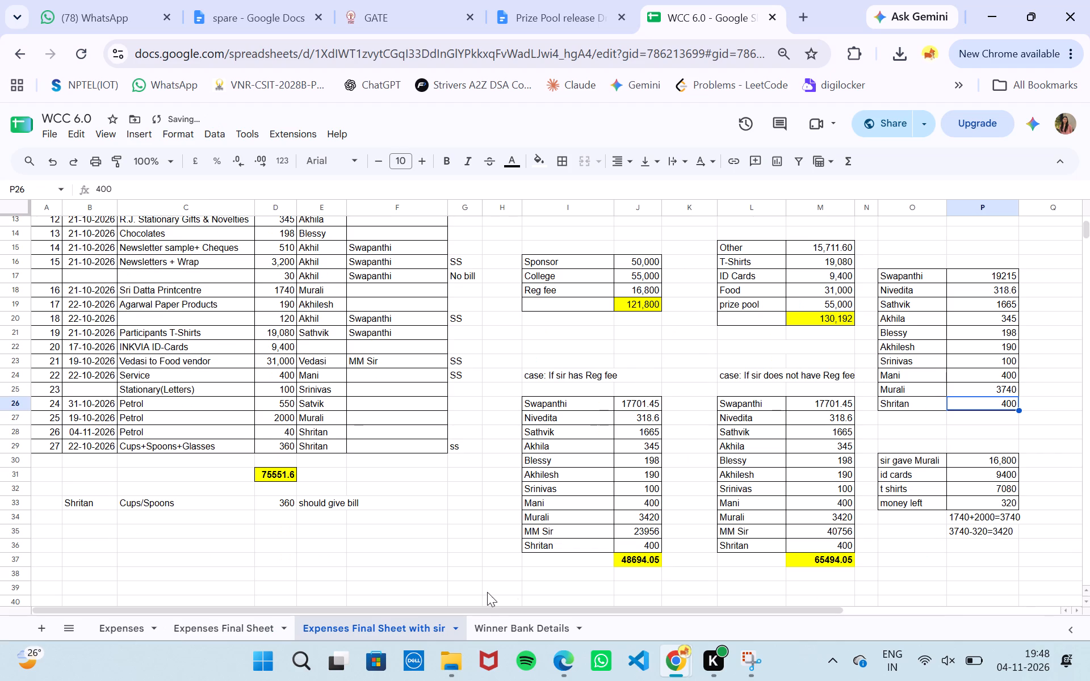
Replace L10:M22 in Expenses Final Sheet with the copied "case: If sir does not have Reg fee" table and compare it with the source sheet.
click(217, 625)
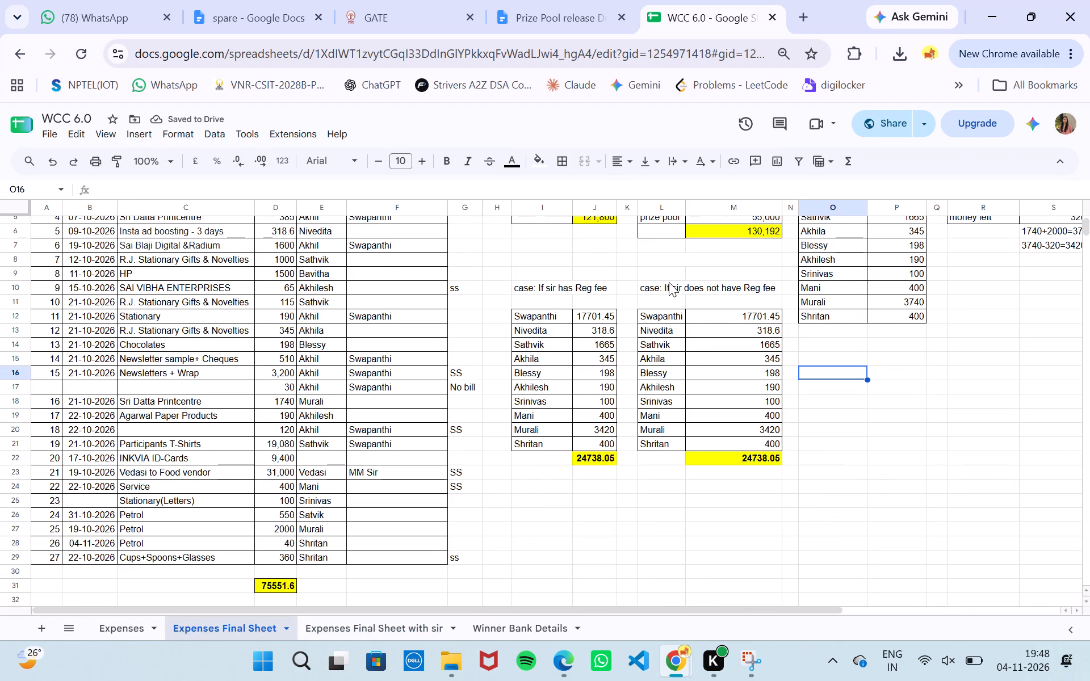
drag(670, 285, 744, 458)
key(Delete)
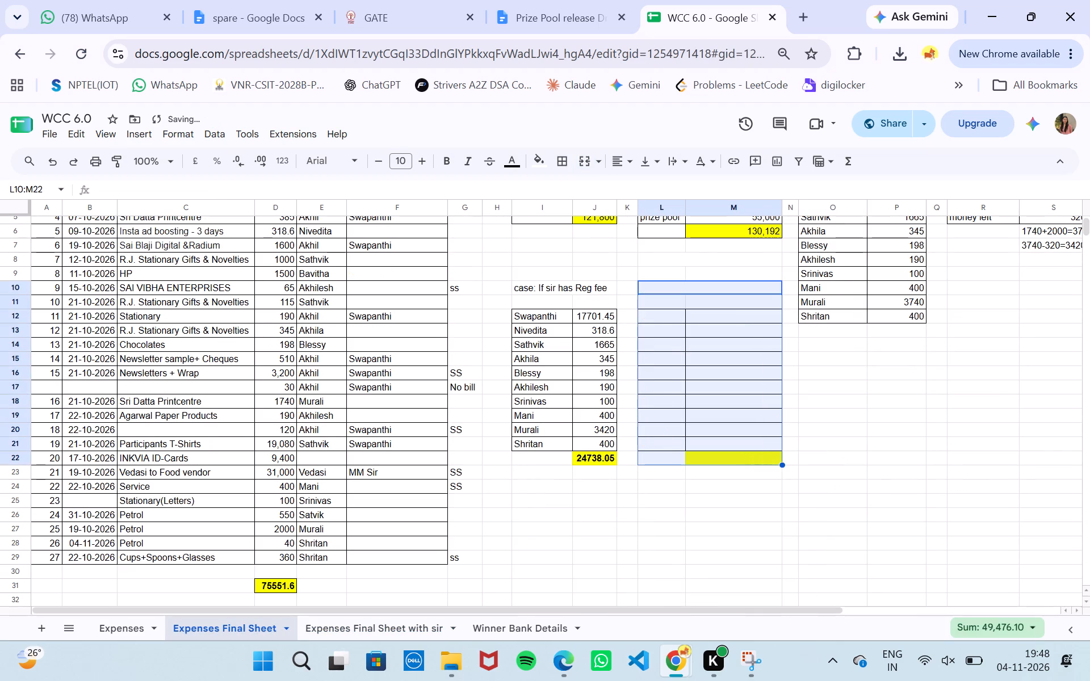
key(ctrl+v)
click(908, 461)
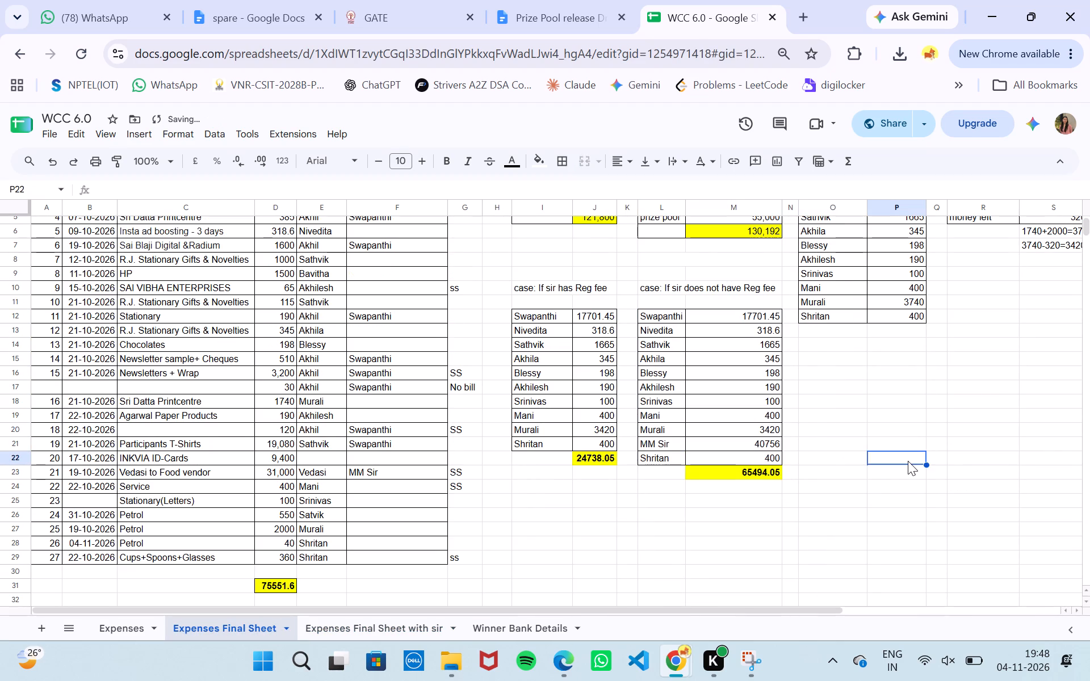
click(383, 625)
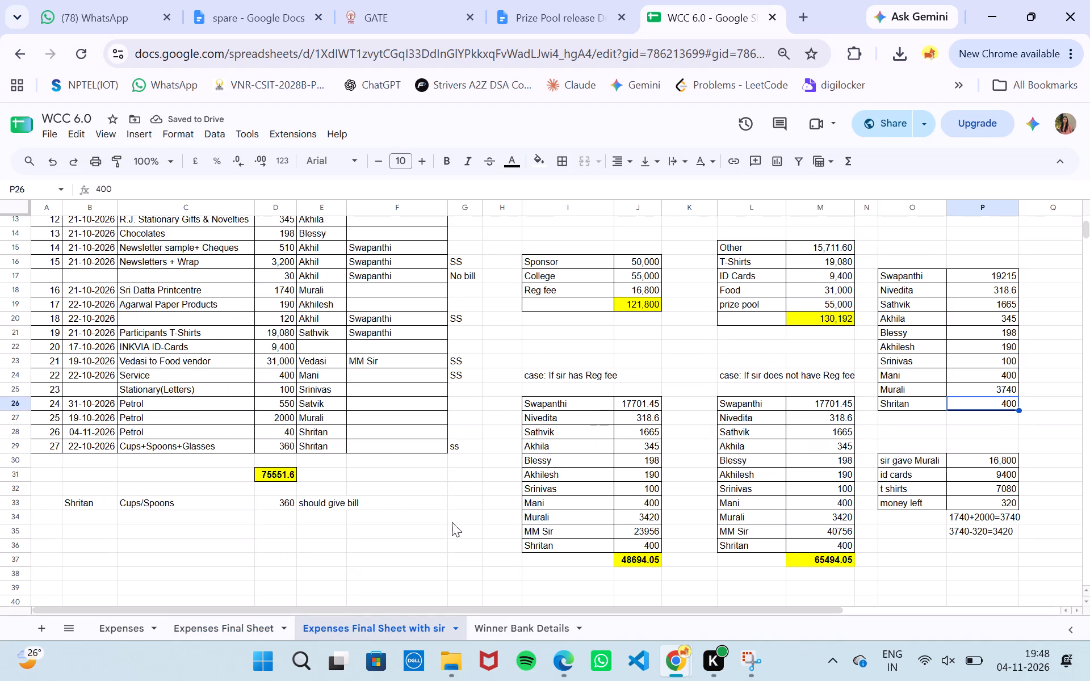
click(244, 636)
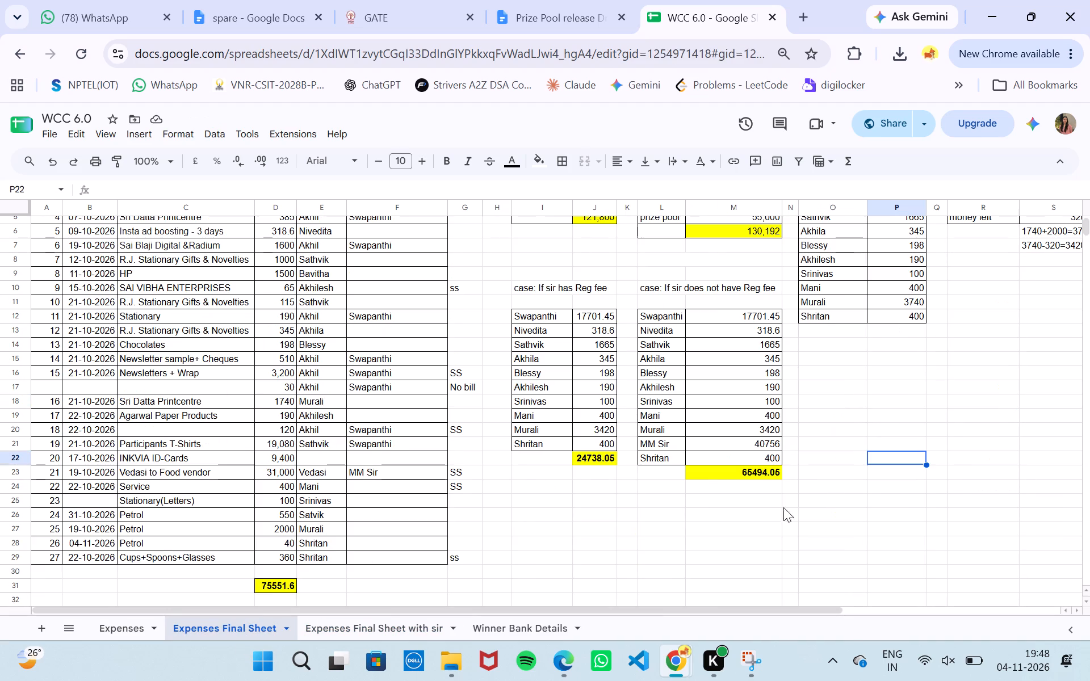
Switch to Snipping Tool to review the earlier captures of the expense tables, and close it.
click(739, 657)
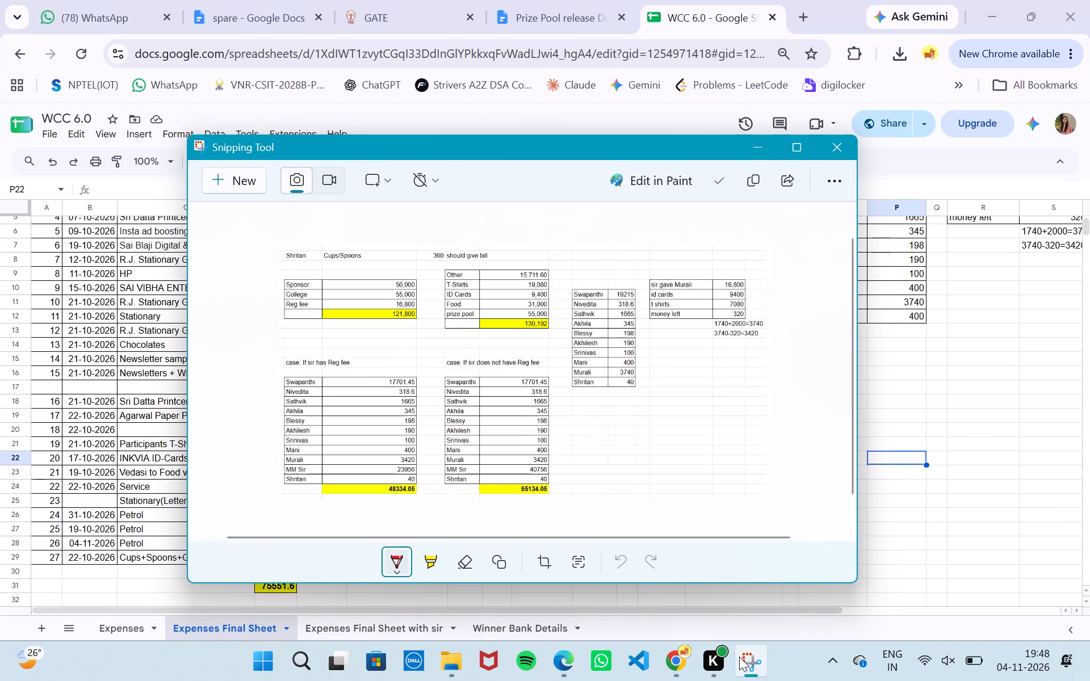
click(945, 469)
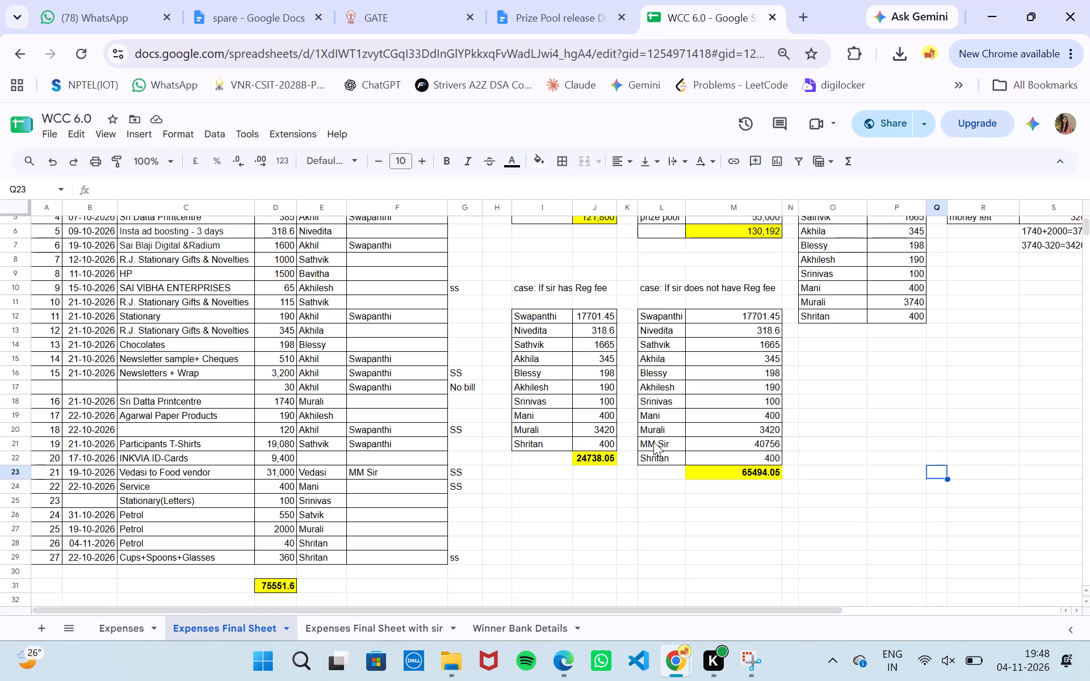
click(747, 664)
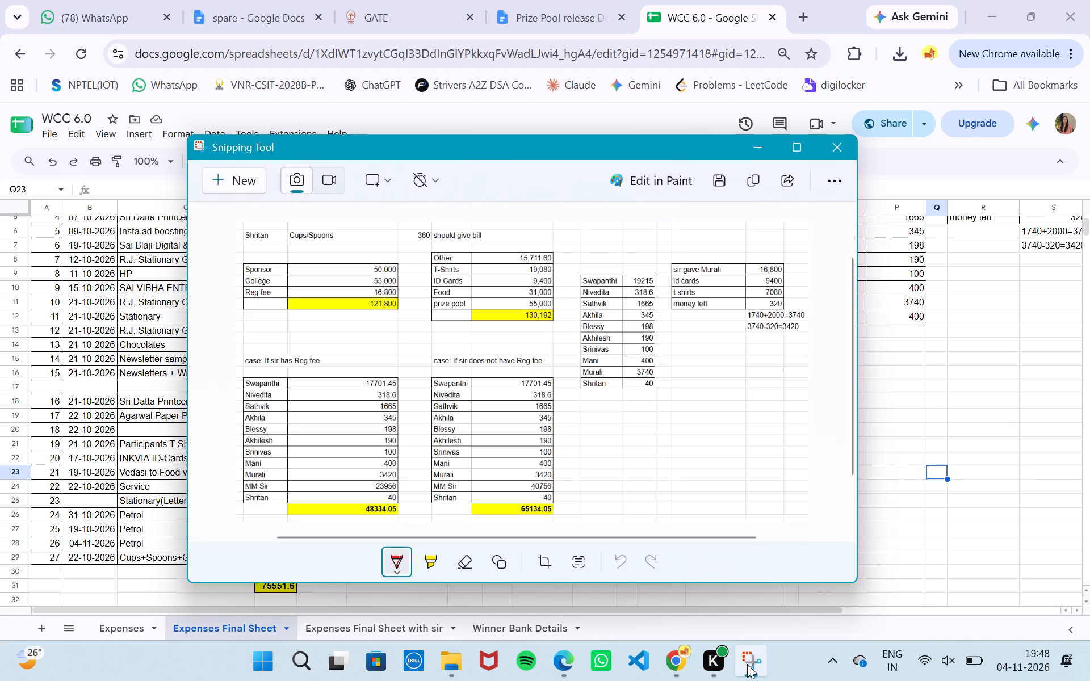
click(836, 156)
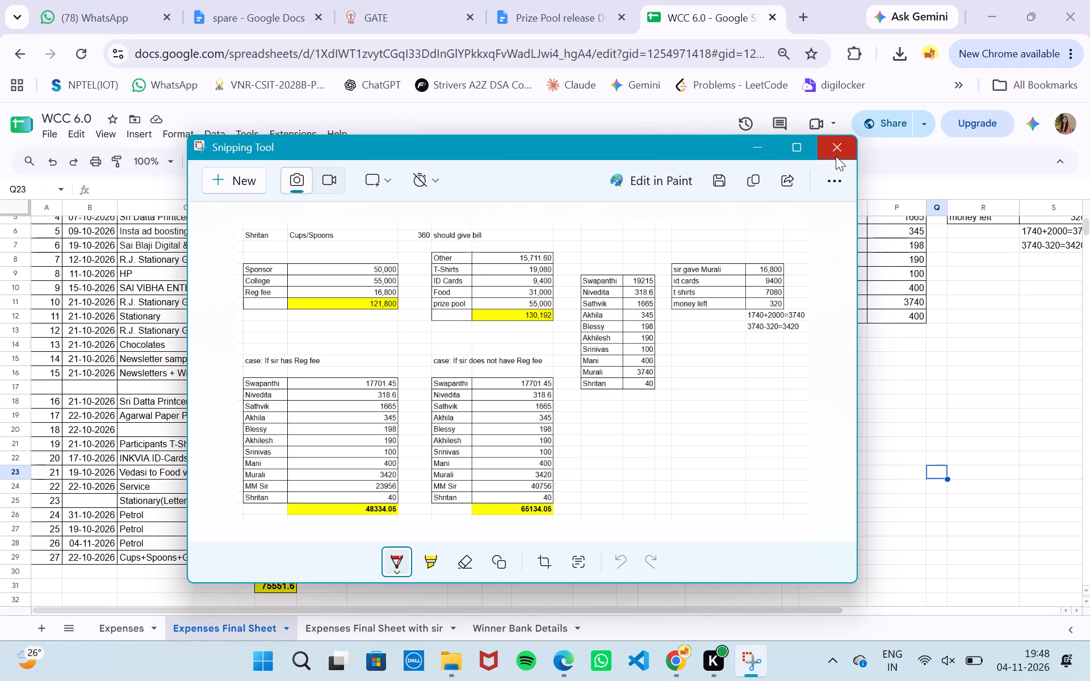
Clear the "case: If sir does not have Reg fee" table in L9:M23 of Expenses Final Sheet, removing its contents, borders and fill colour.
drag(652, 272, 741, 380)
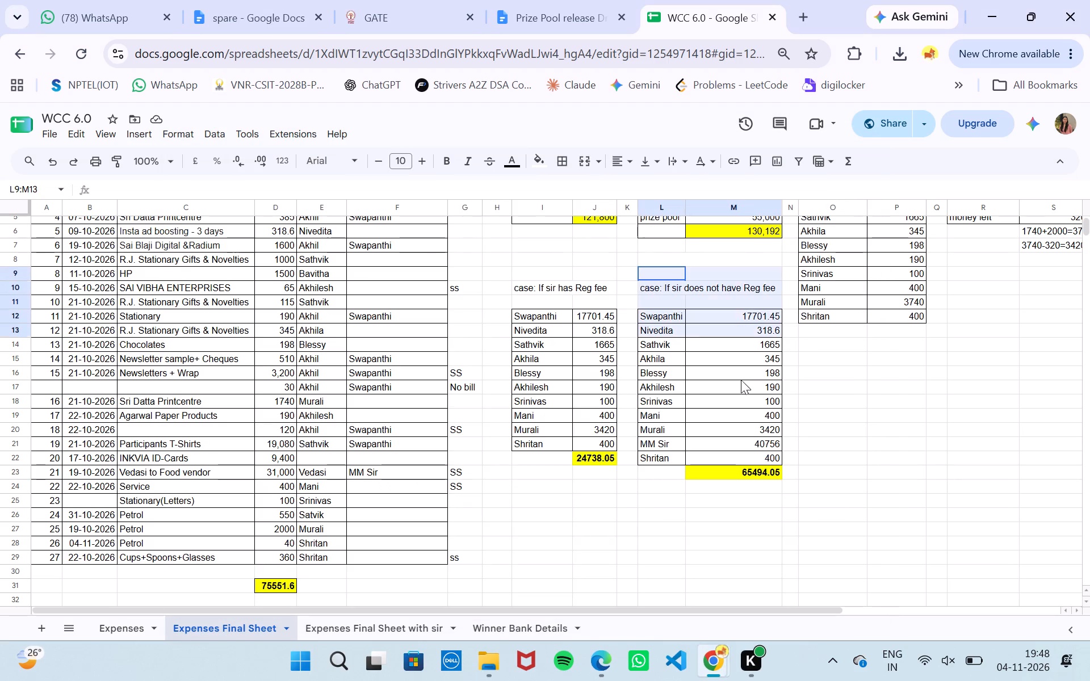
drag(741, 380, 758, 475)
key(Delete)
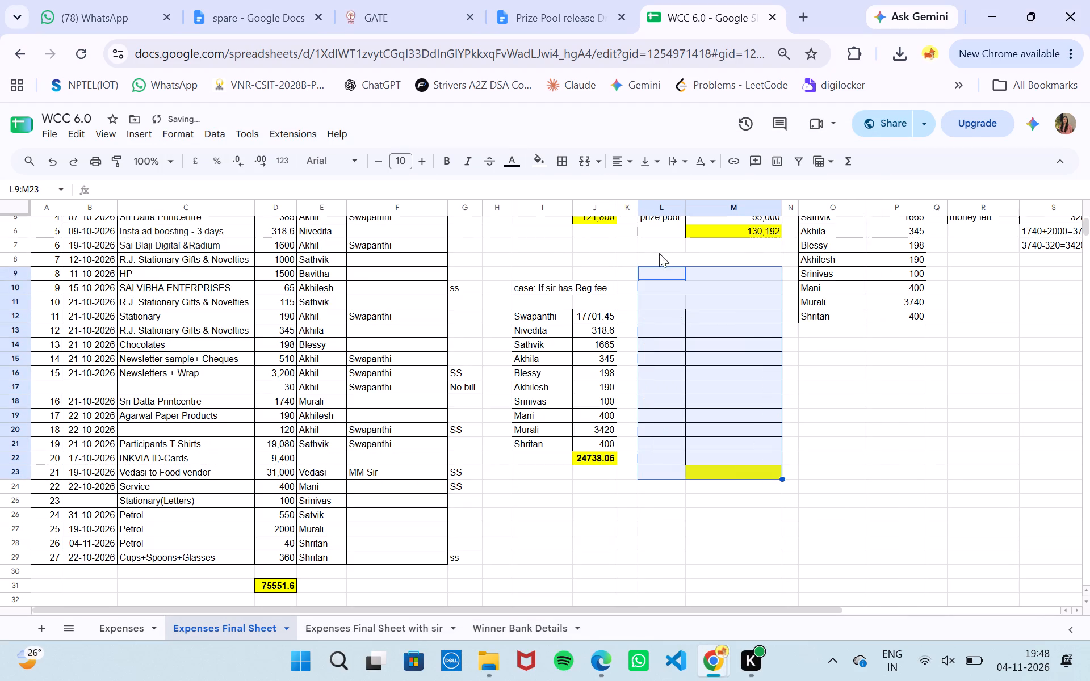
click(558, 163)
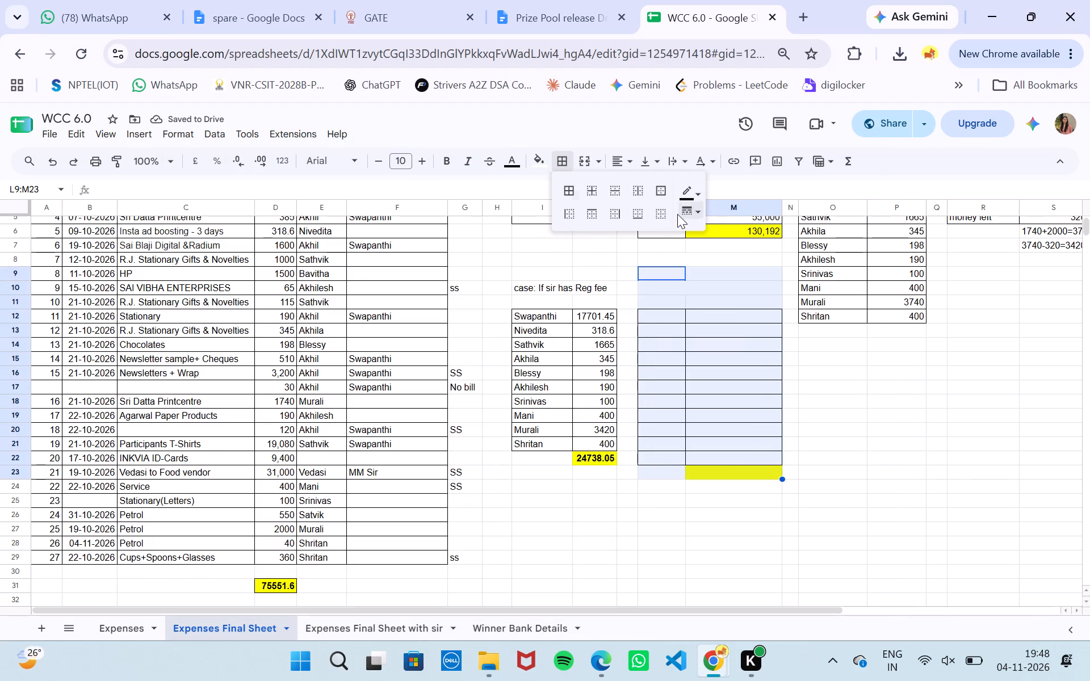
click(663, 214)
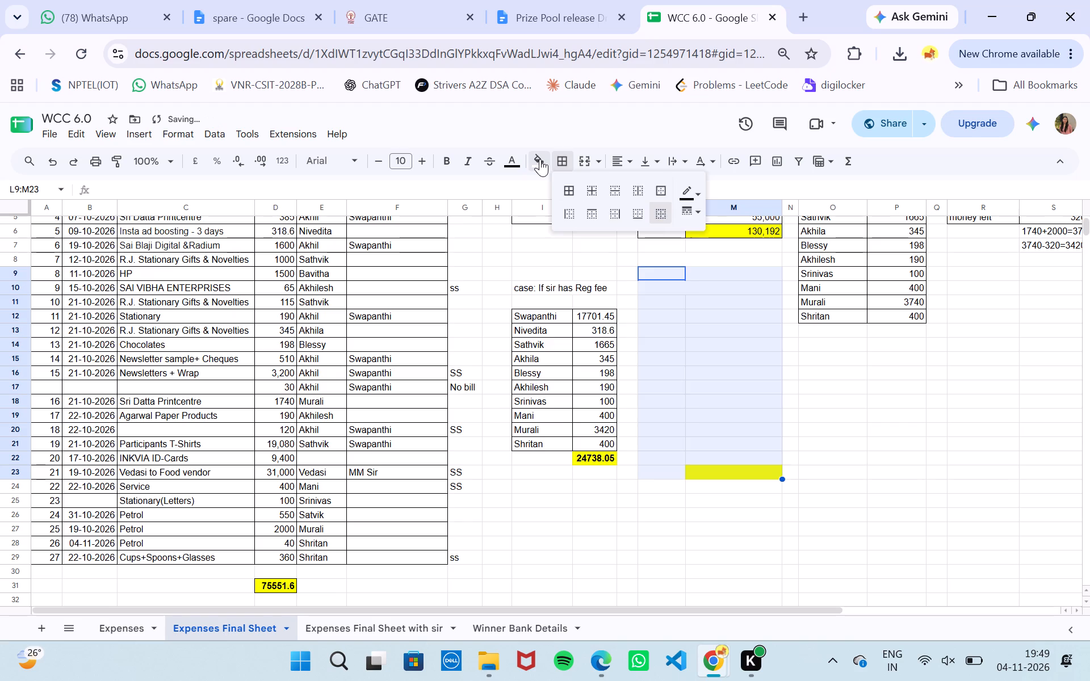
click(540, 159)
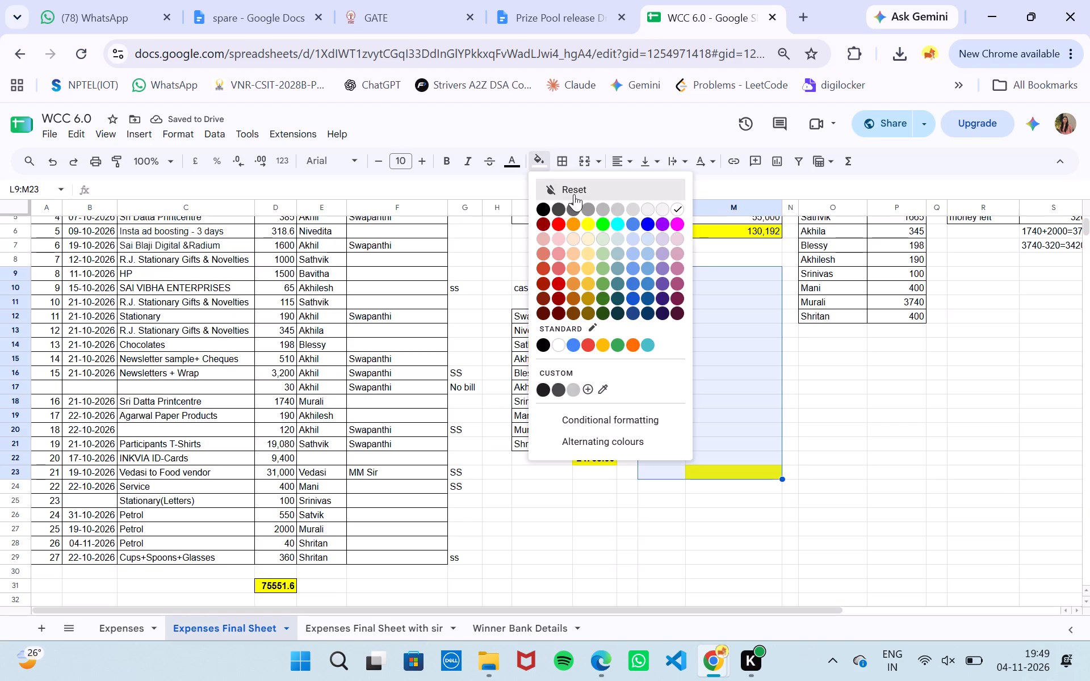
click(574, 194)
click(938, 491)
Capture a Snipping Tool screenshot of the table and total under "case: If sir has Reg fee" in Expenses Final Sheet.
scroll(764, 493, right, 1)
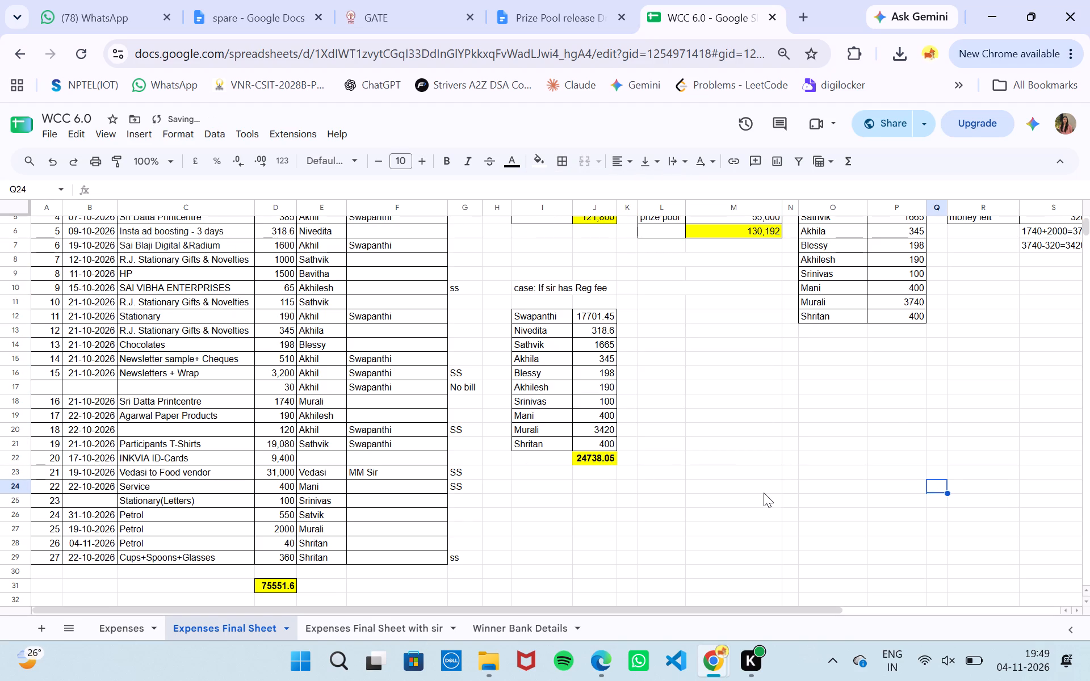
scroll(764, 493, right, 1)
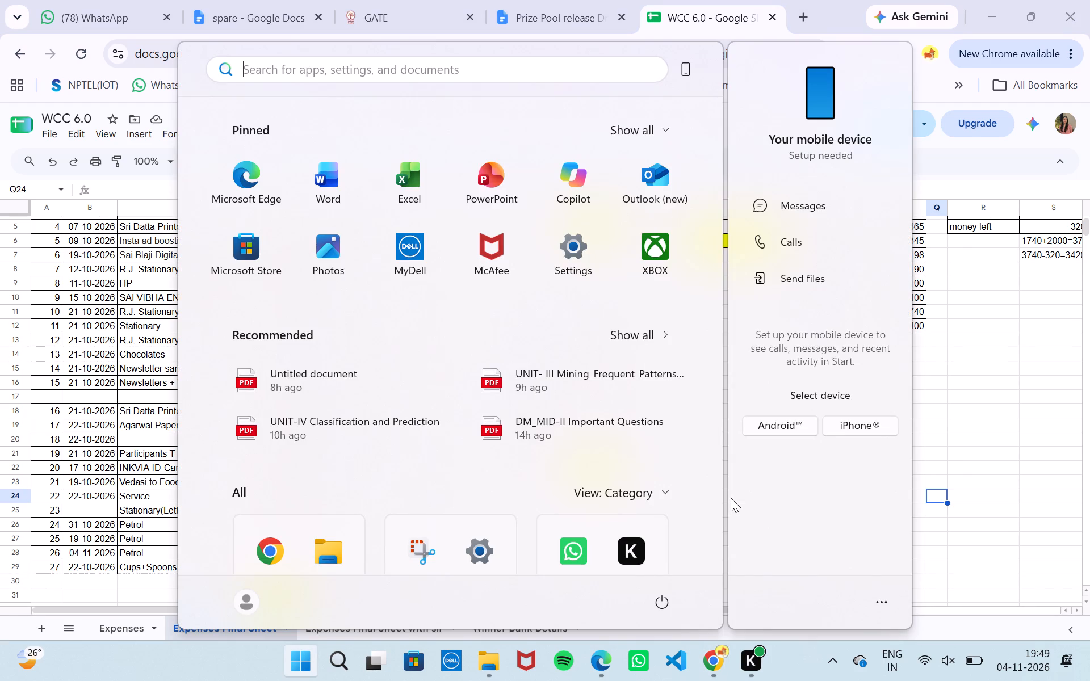
text(snipp)
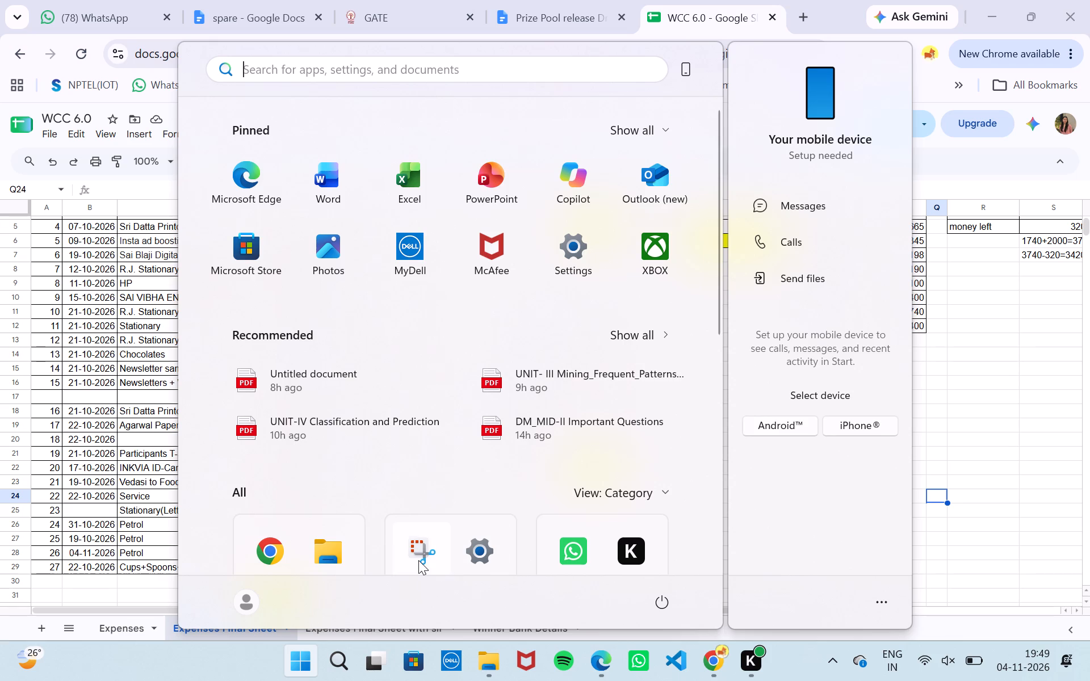
click(418, 560)
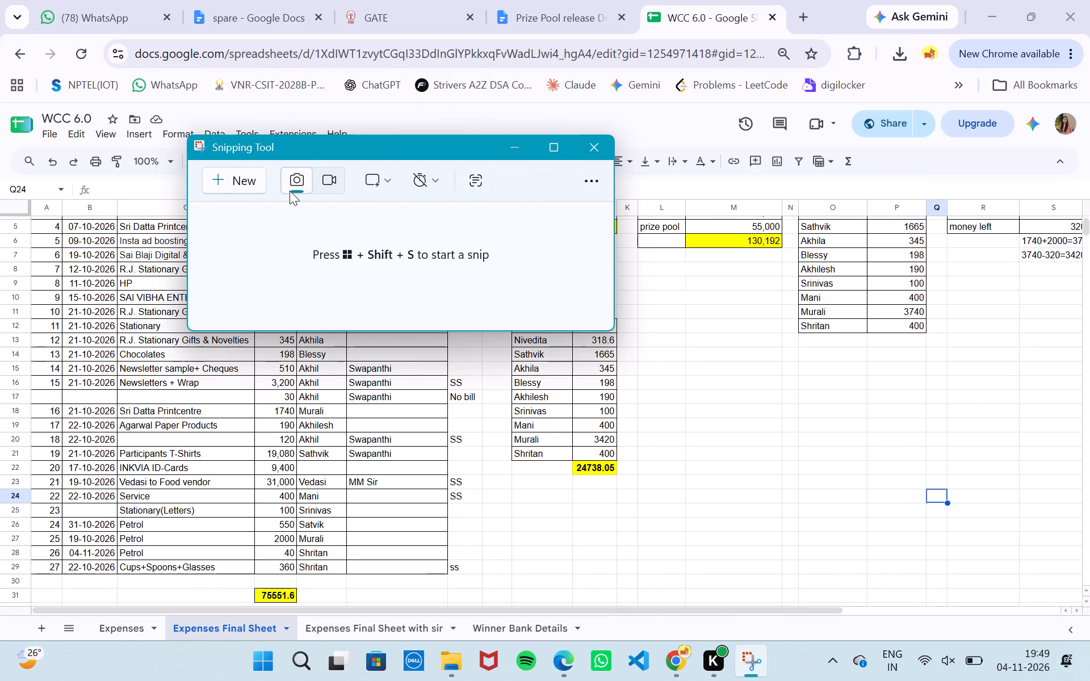
click(221, 179)
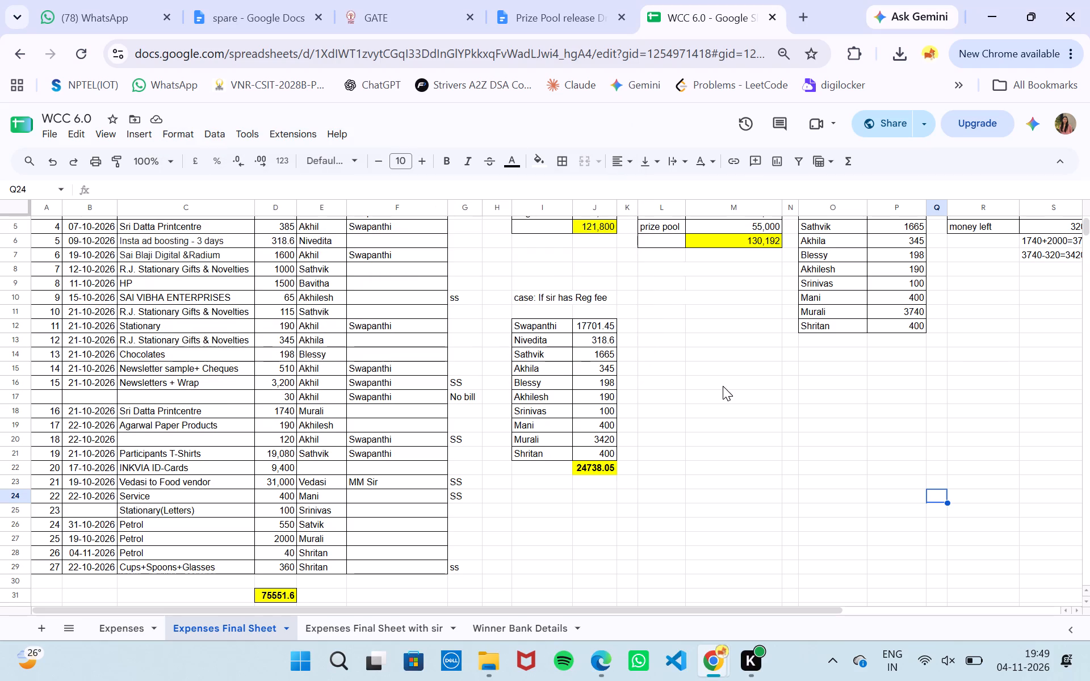
drag(502, 309, 555, 342)
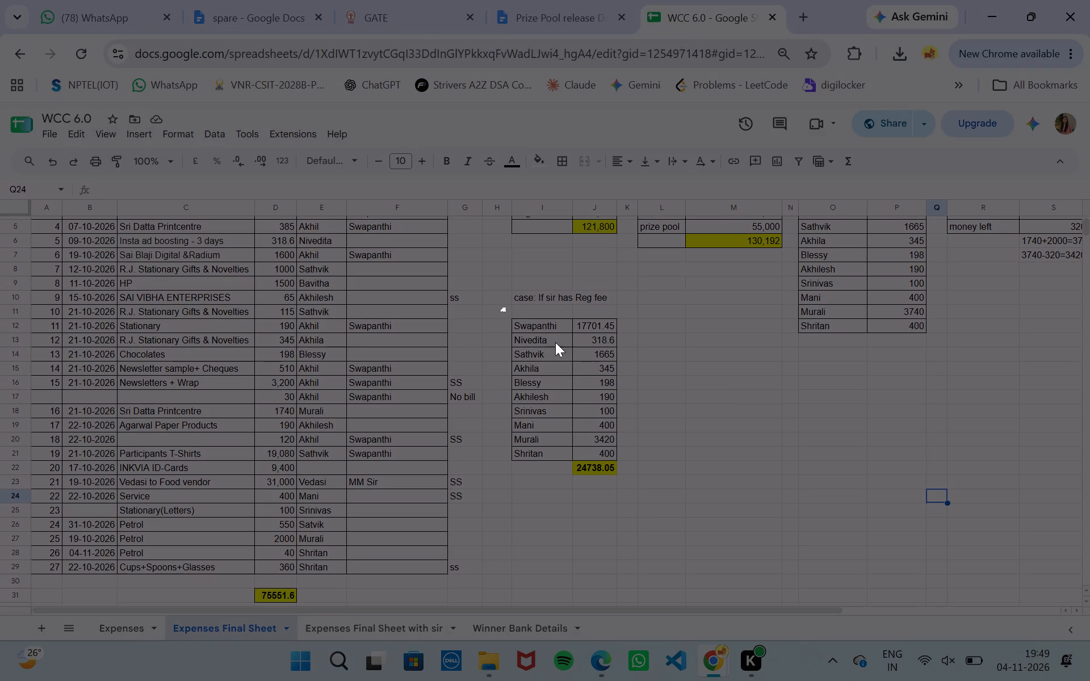
drag(555, 342, 625, 485)
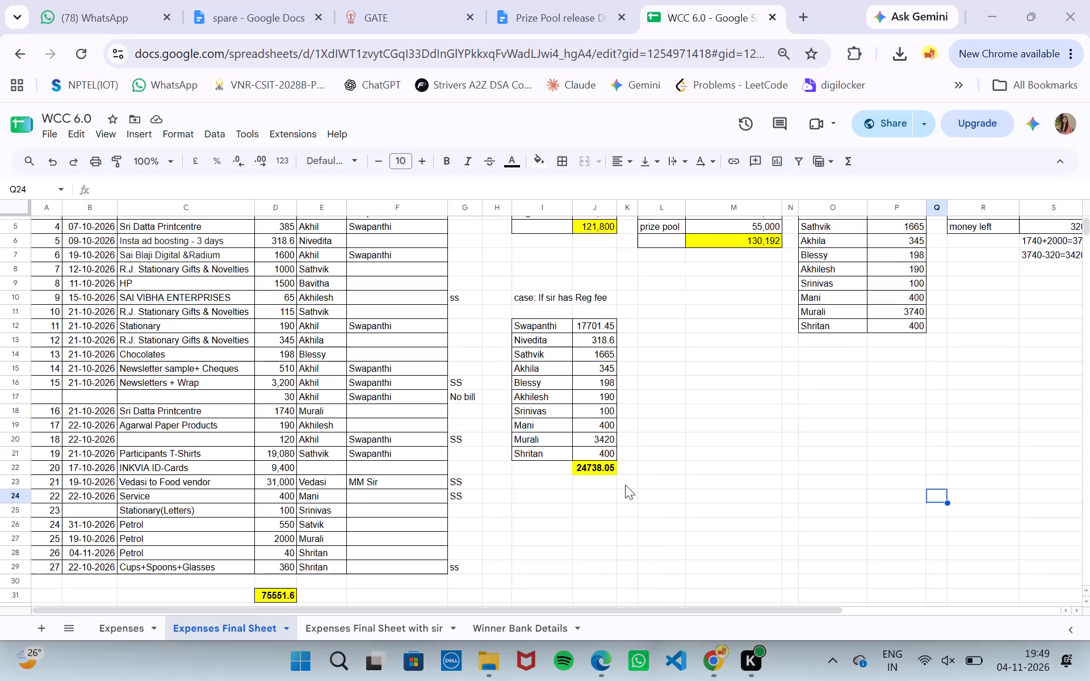
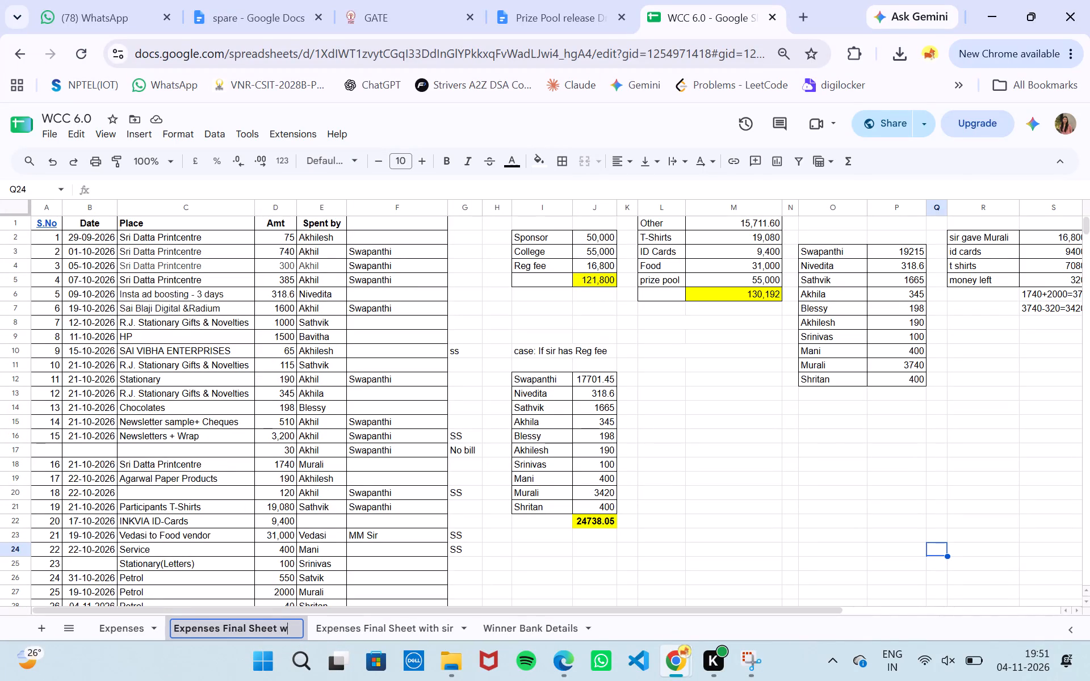
Finish renaming the Expenses Final Sheet worksheet as "Expenses Final Sheet without sir".
text(ithout si)
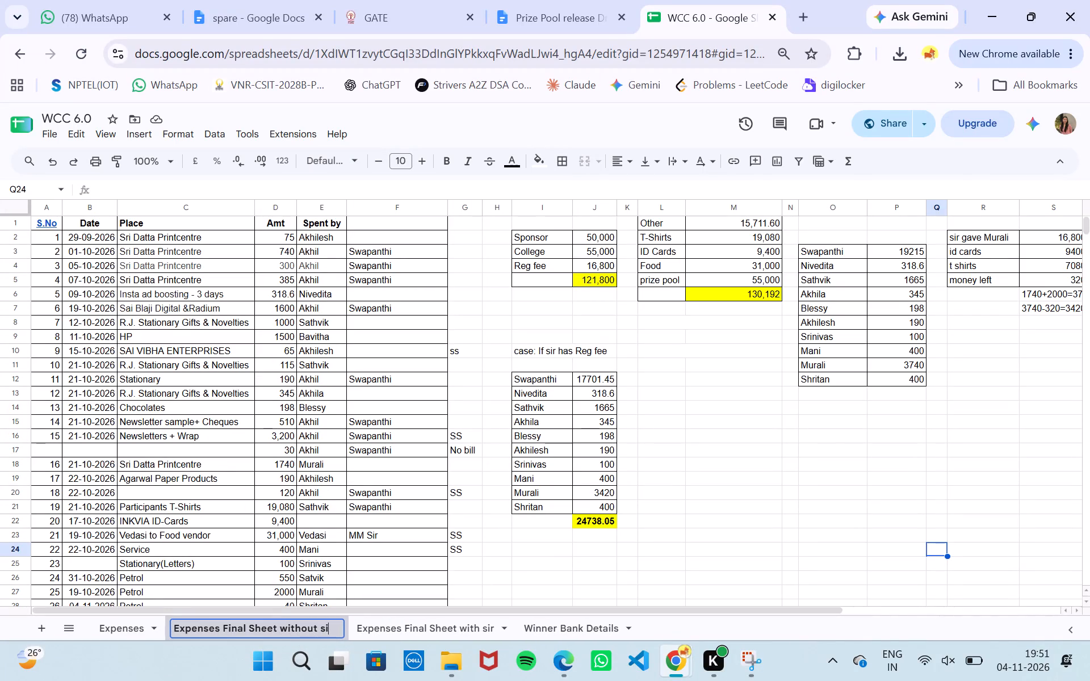
text(r)
key(Return)
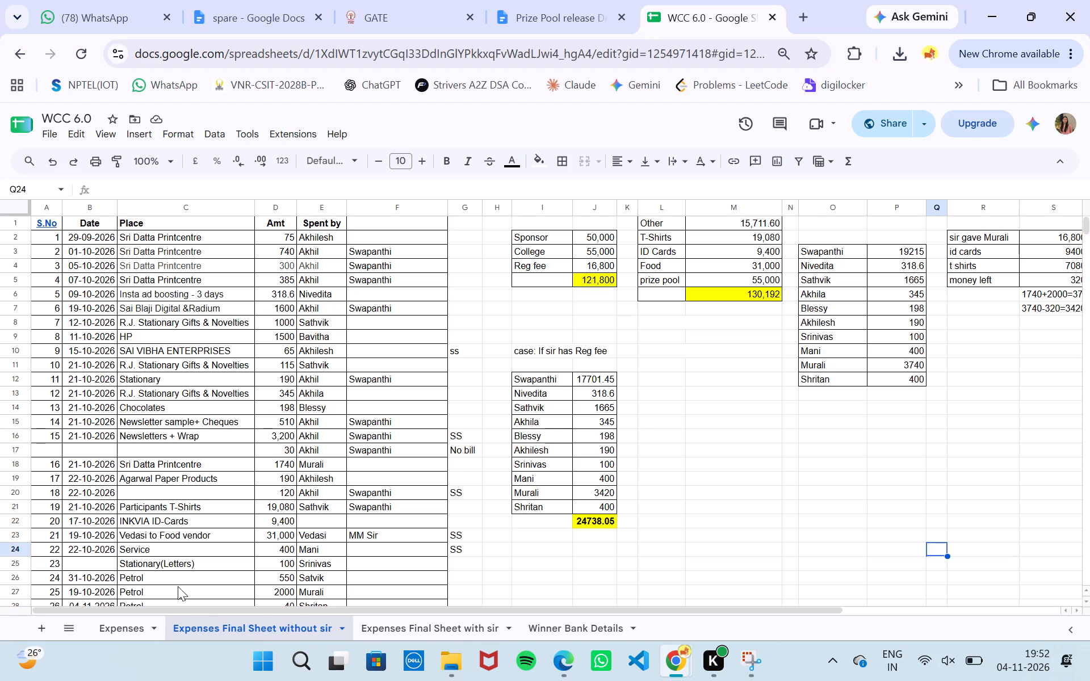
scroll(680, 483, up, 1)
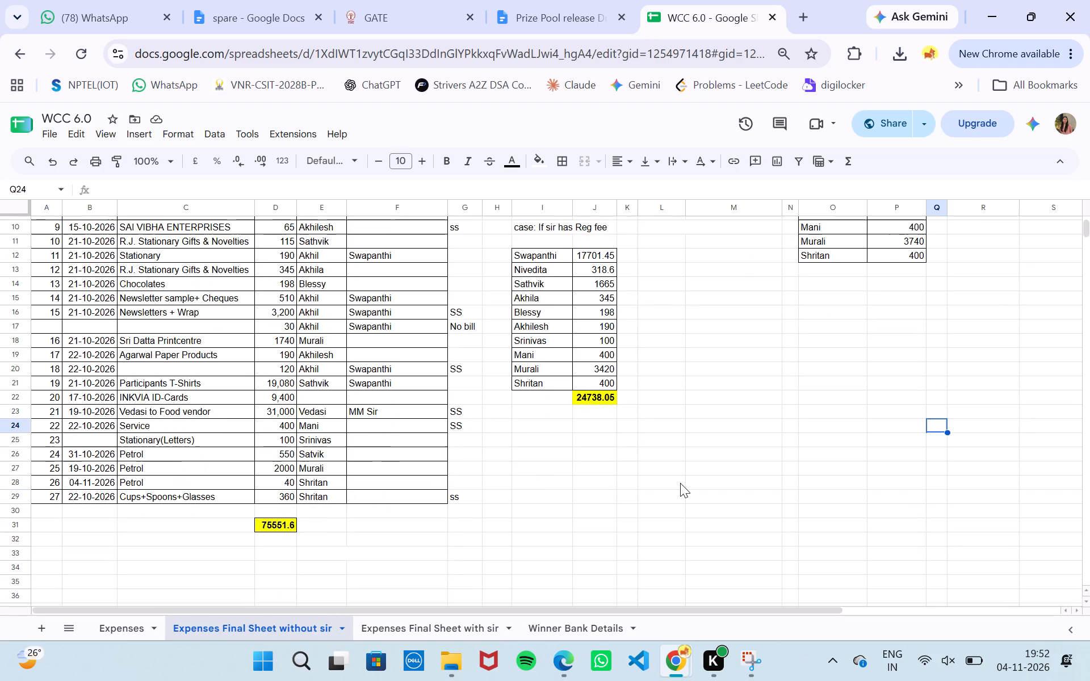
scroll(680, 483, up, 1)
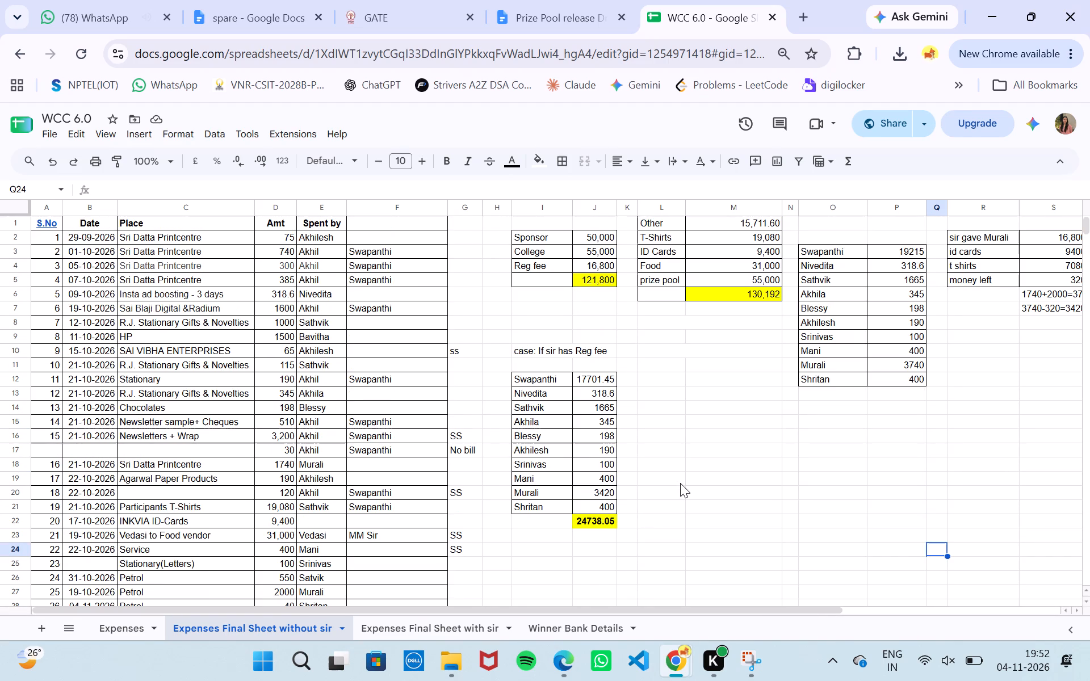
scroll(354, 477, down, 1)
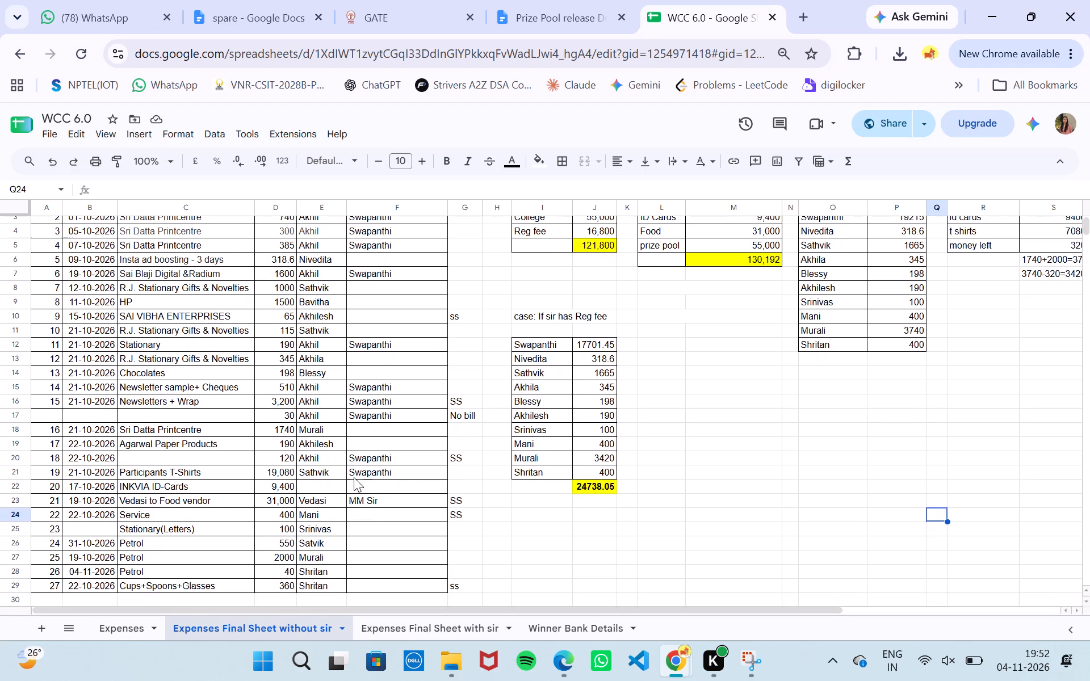
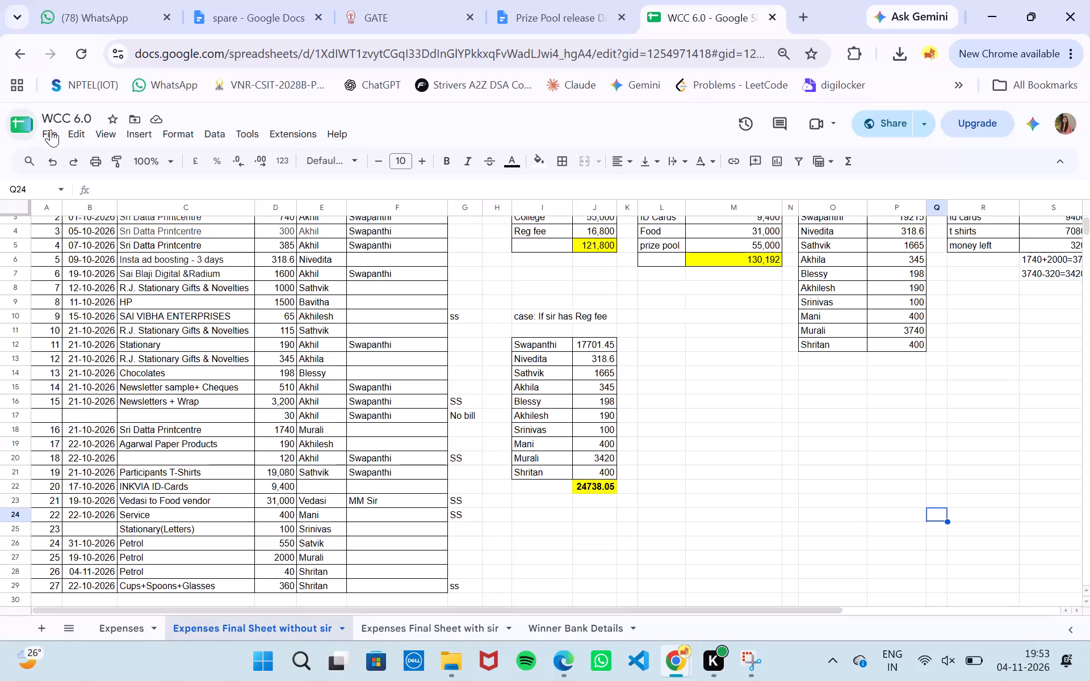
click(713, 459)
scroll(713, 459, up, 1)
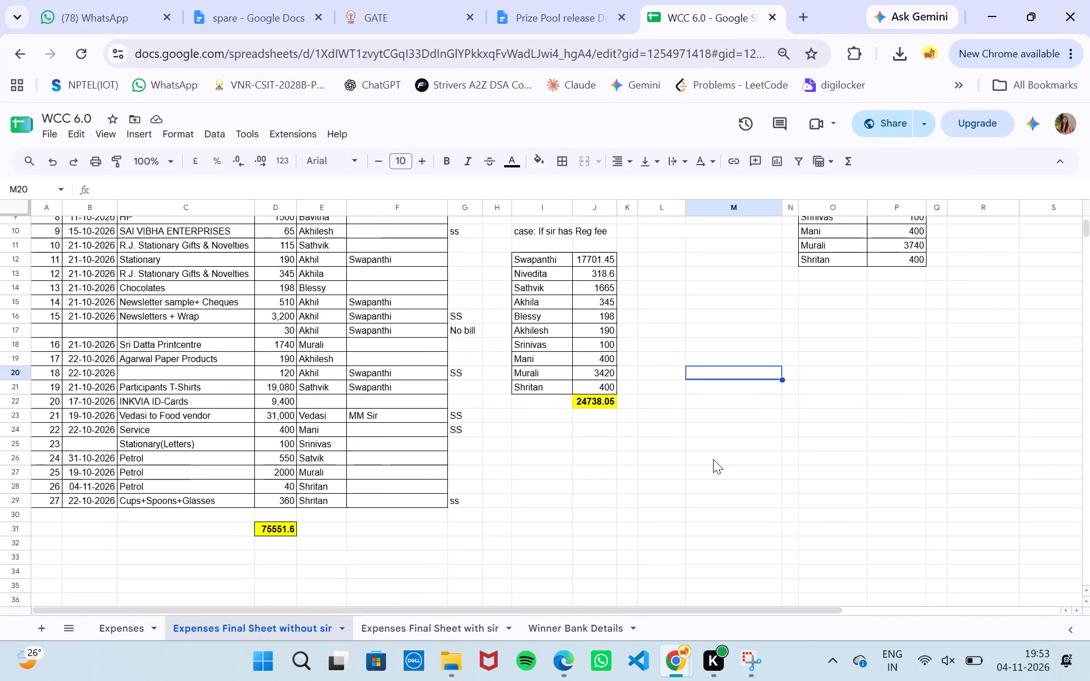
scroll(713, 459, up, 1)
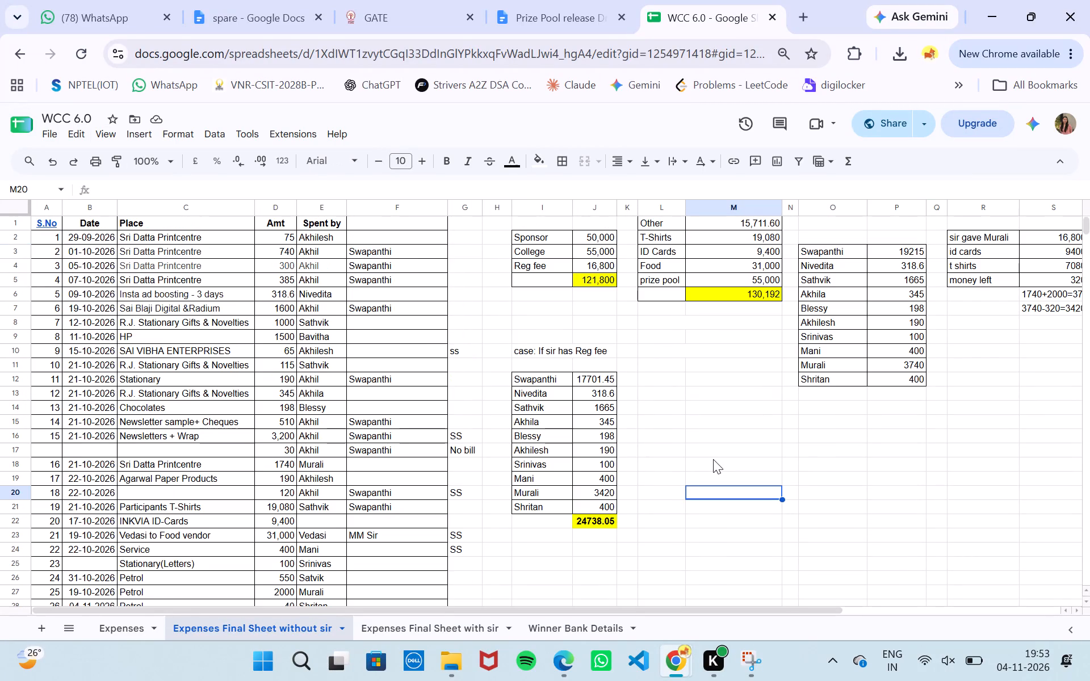